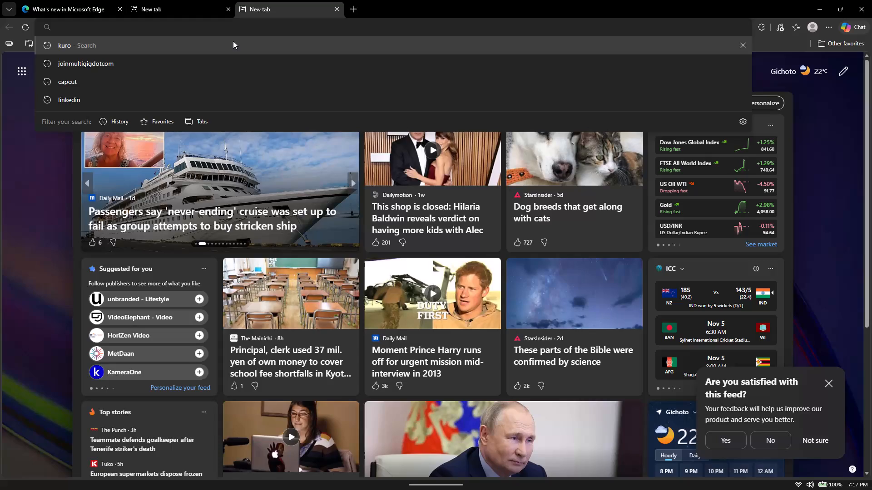
Open the WorldQuant BRAIN simulate page at platform.worldquantbrain.com/simulate in the current new tab.
key(w)
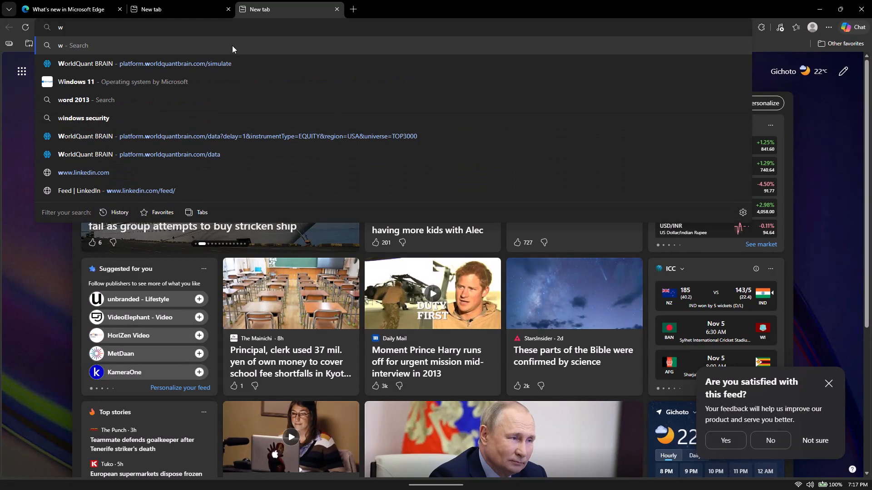
click(229, 64)
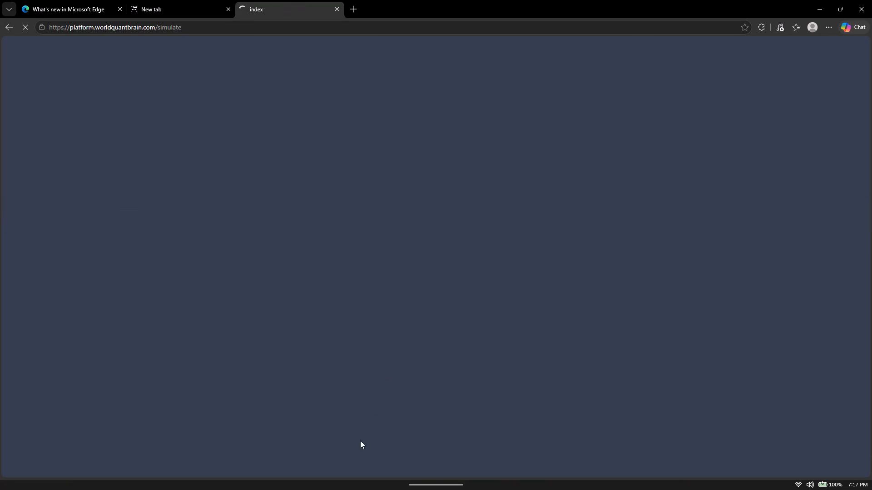
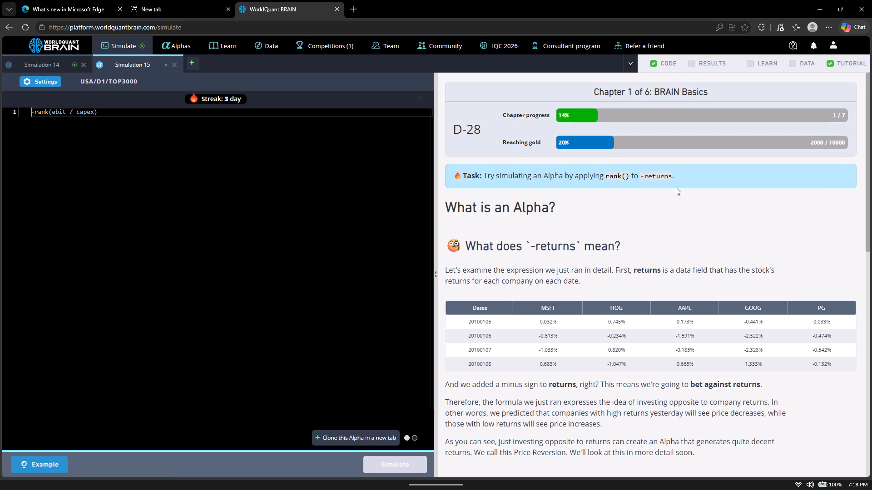
Open Simulation 15's results, show the test period, and expand the failed checks under IS Testing Status.
click(705, 65)
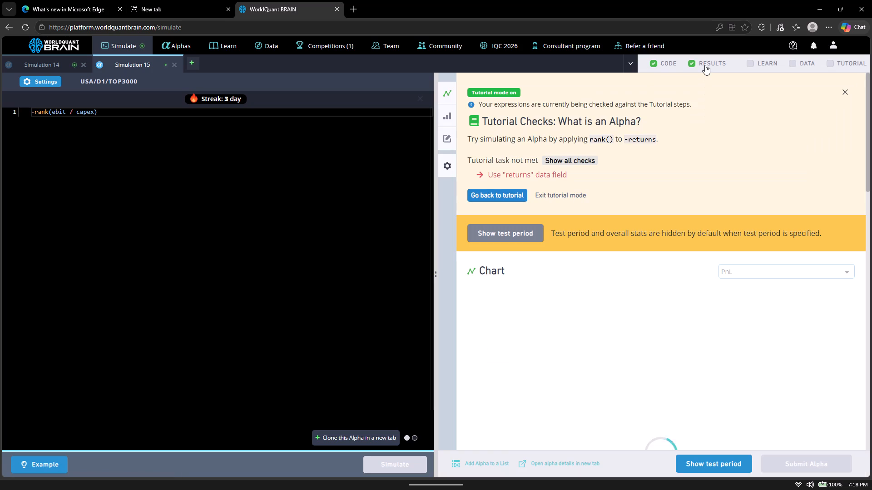
click(695, 469)
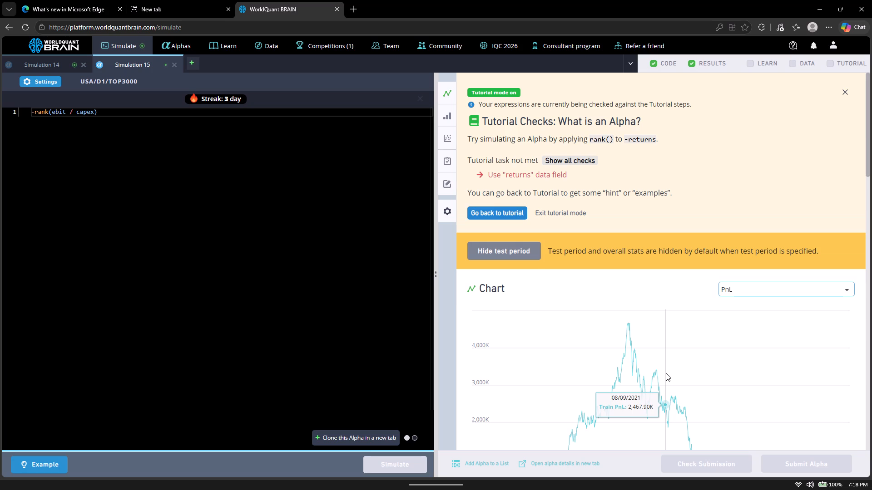
scroll(597, 280, down, 14)
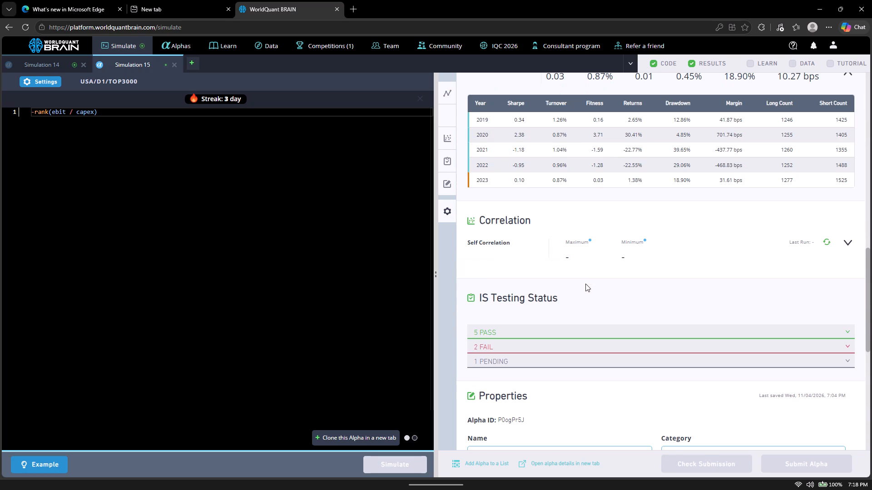
click(523, 348)
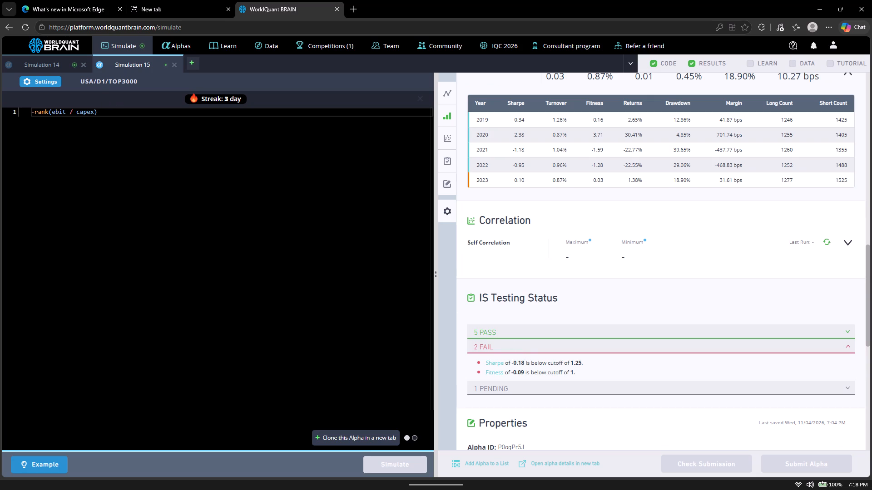
Remove the leading minus sign so Simulation 15's expression reads rank(ebit / capex), and simulate it.
click(33, 111)
key(Delete)
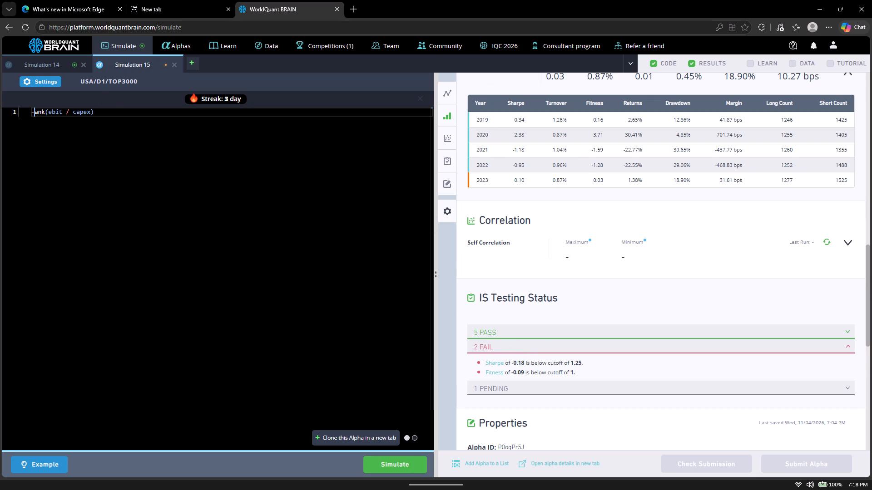
key(r)
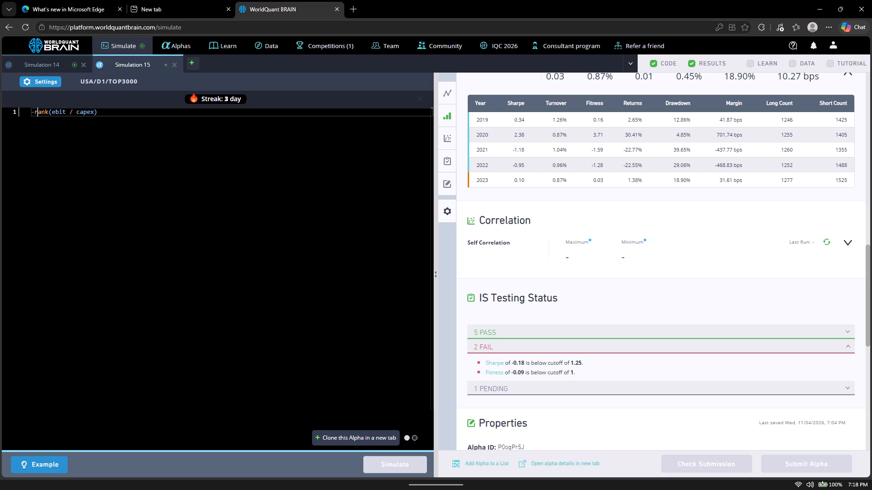
key(Left)
key(BackSpace)
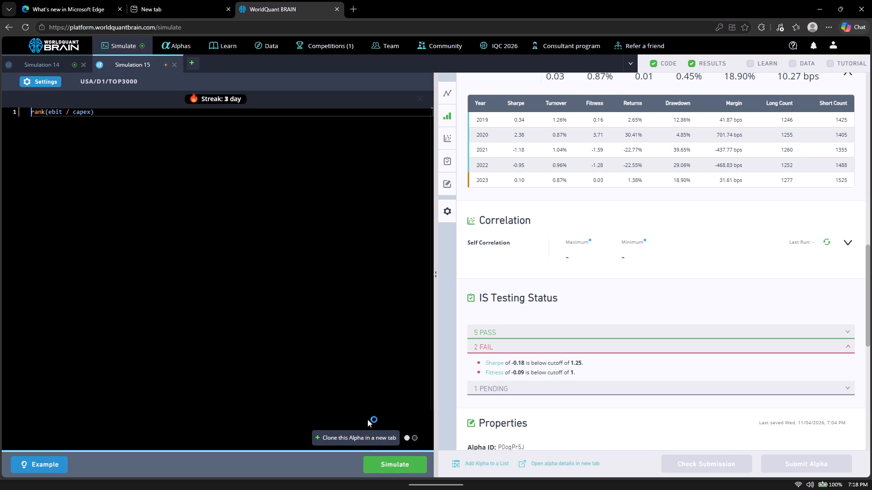
click(387, 471)
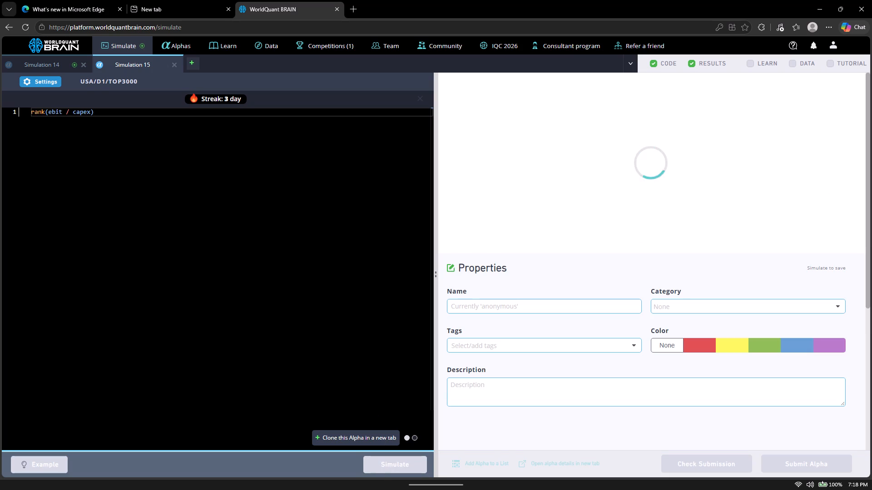
Switch to Simulation 14, show its test period, and expand the failed checks under IS Testing Status.
click(64, 65)
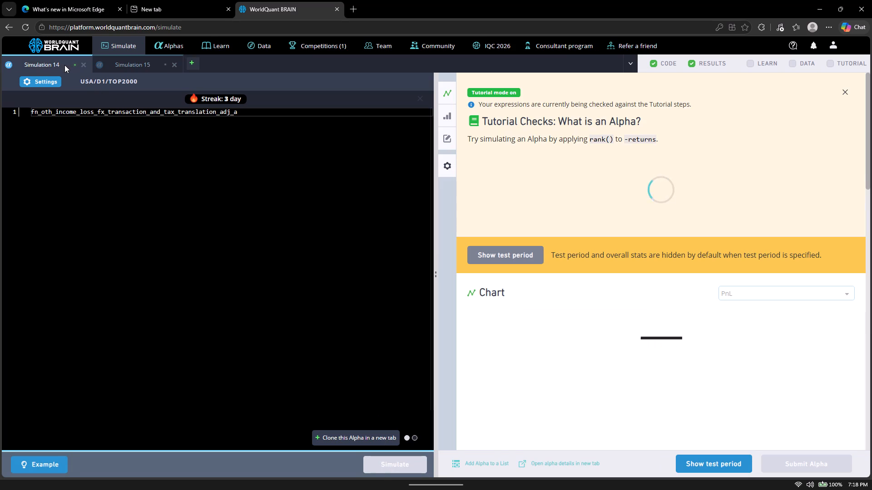
click(733, 461)
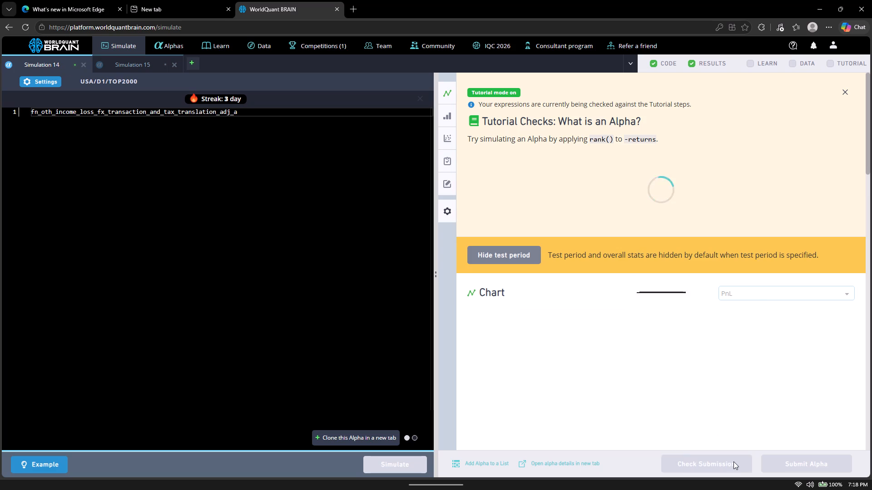
scroll(660, 375, down, 9)
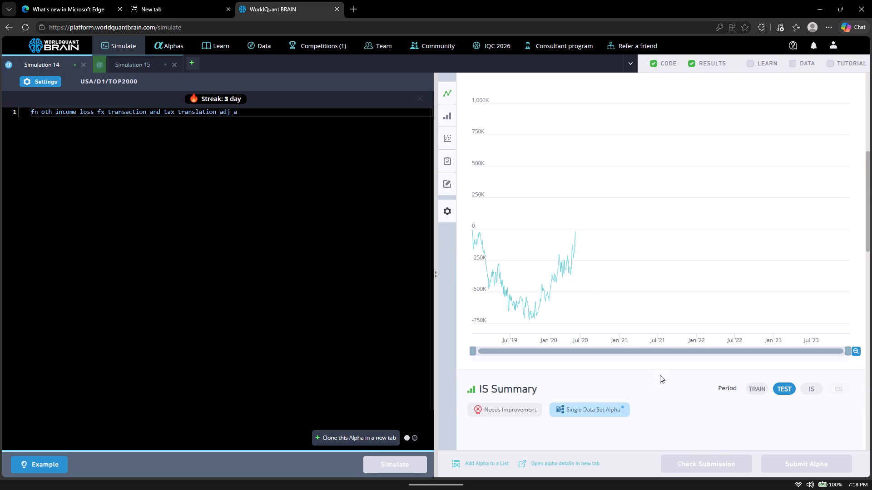
scroll(660, 375, down, 5)
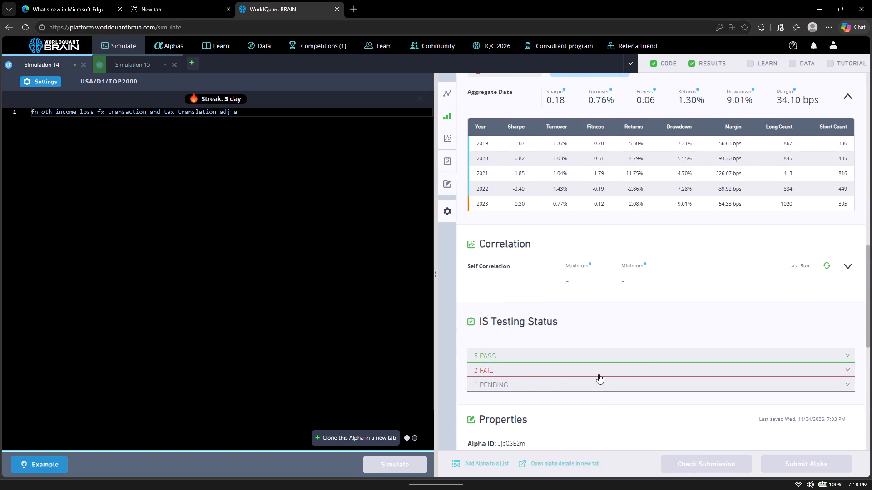
click(598, 374)
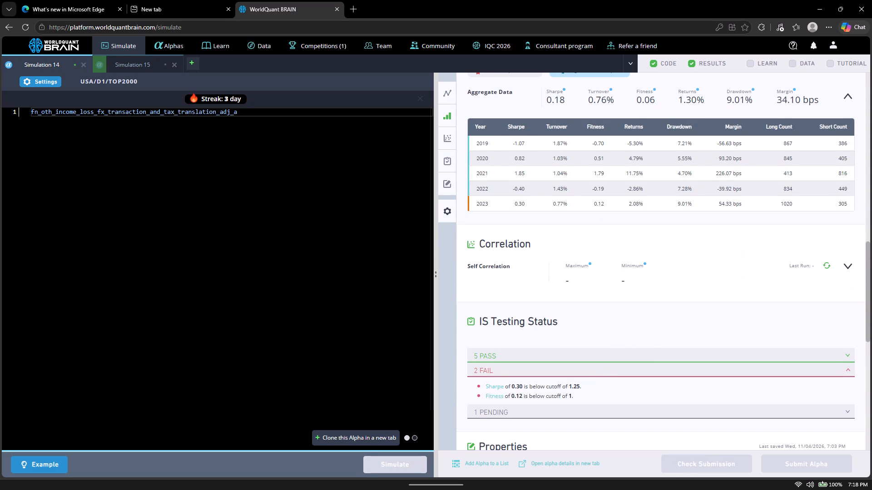
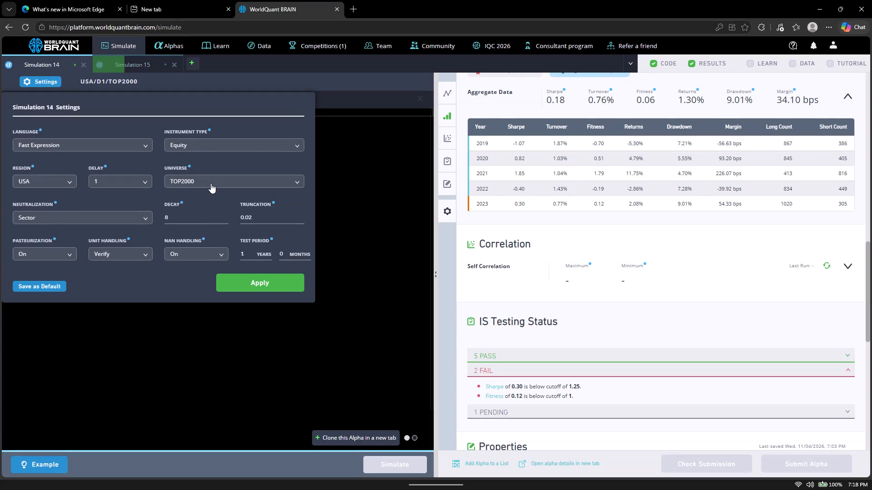
Set Simulation 14's universe to TOP3000 and its neutralization to Subindustry, apply the settings, and simulate the Alpha.
click(211, 183)
click(109, 216)
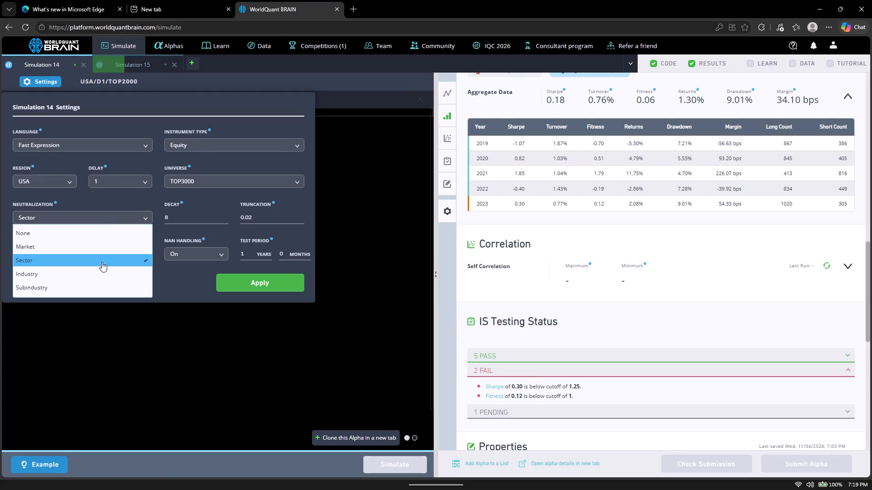
click(101, 270)
click(109, 222)
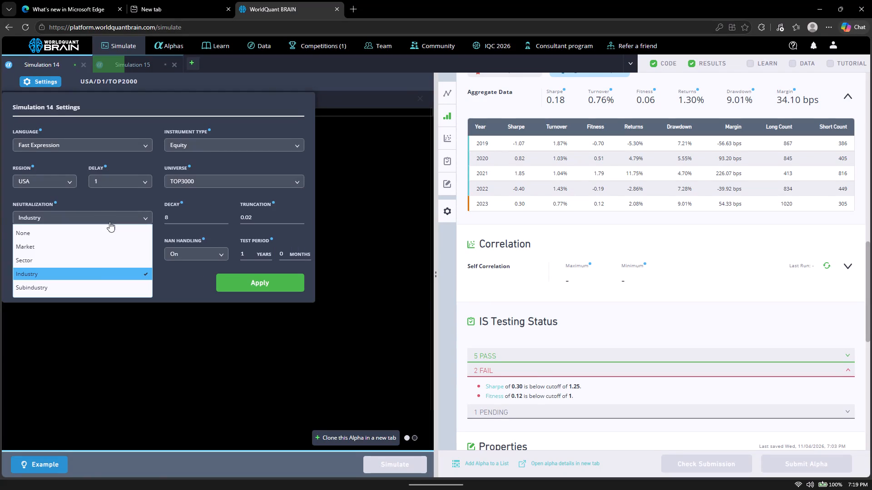
click(96, 283)
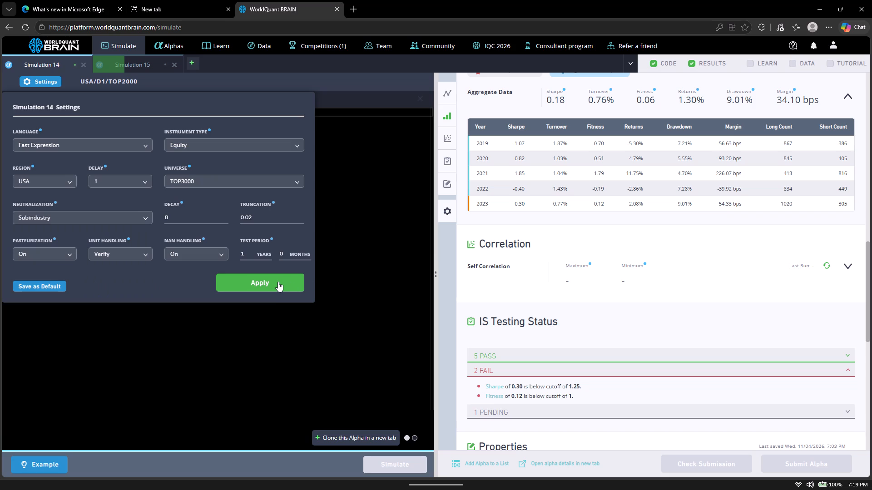
click(276, 282)
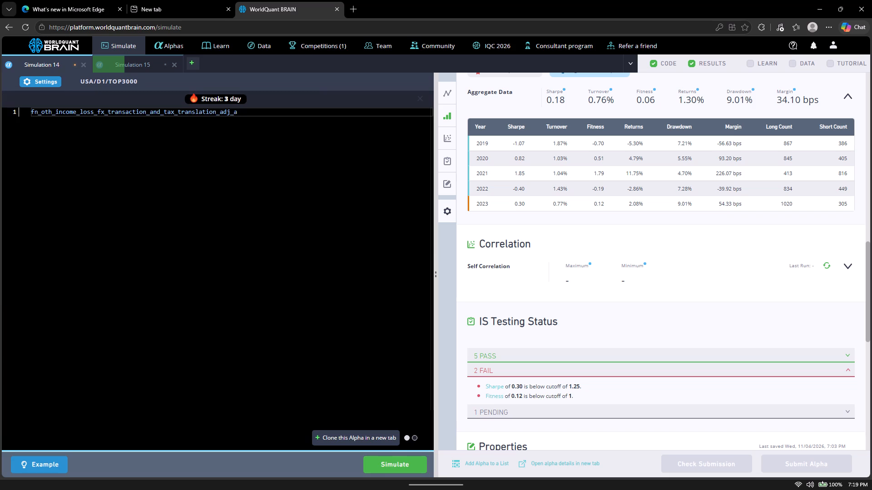
click(385, 461)
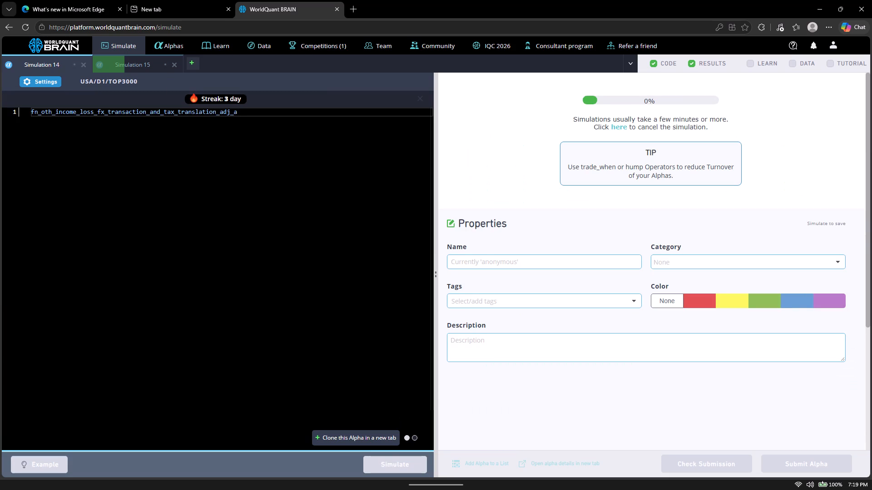
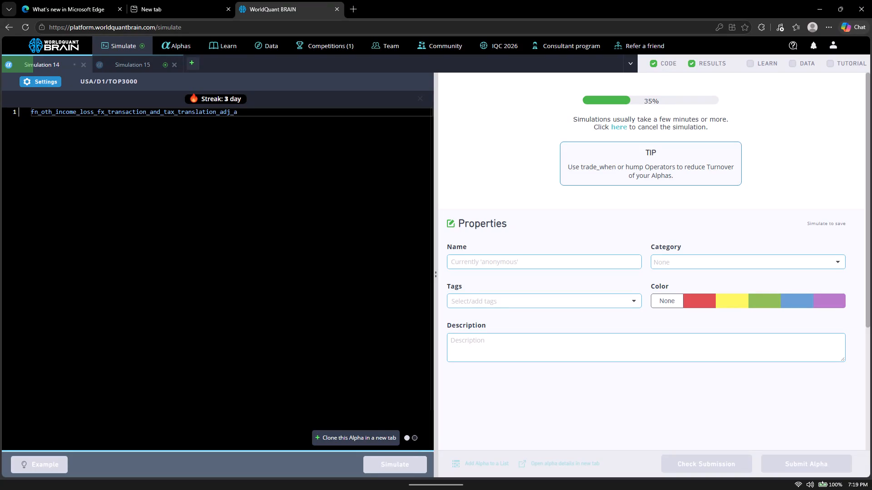
Show Simulation 15's test period results and expand the failed tests in its IS Testing Status.
click(133, 67)
click(700, 463)
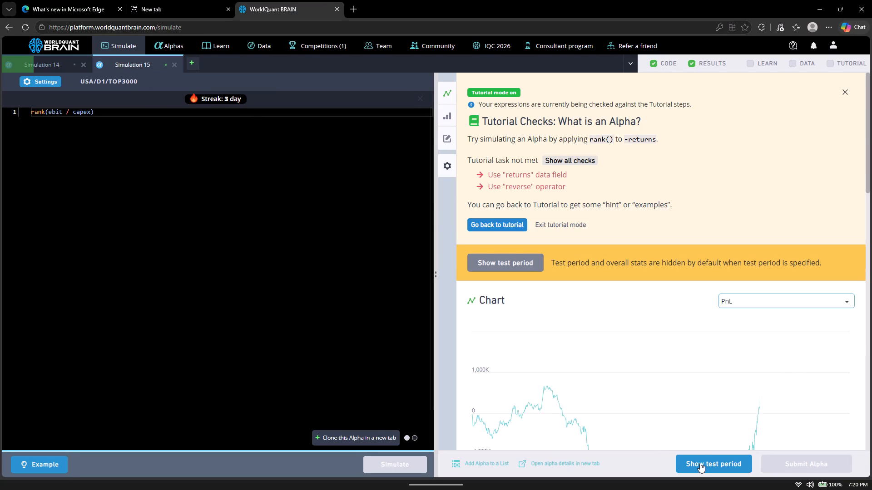
scroll(570, 285, down, 13)
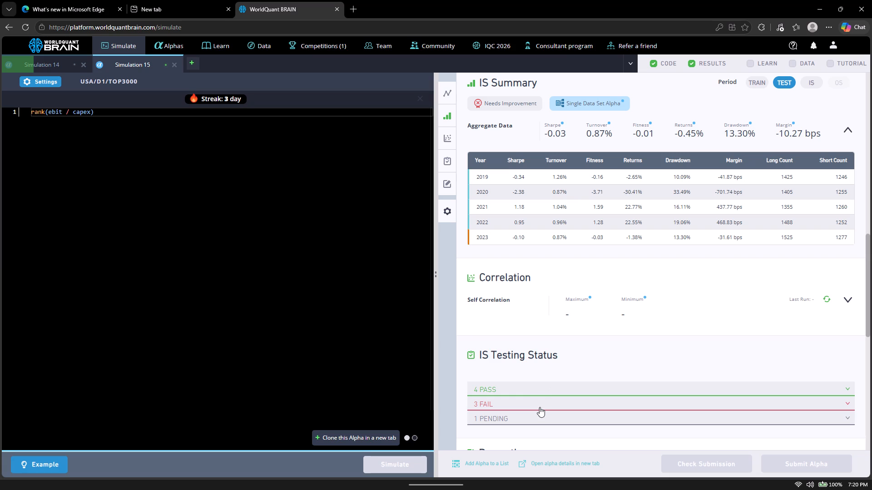
click(539, 406)
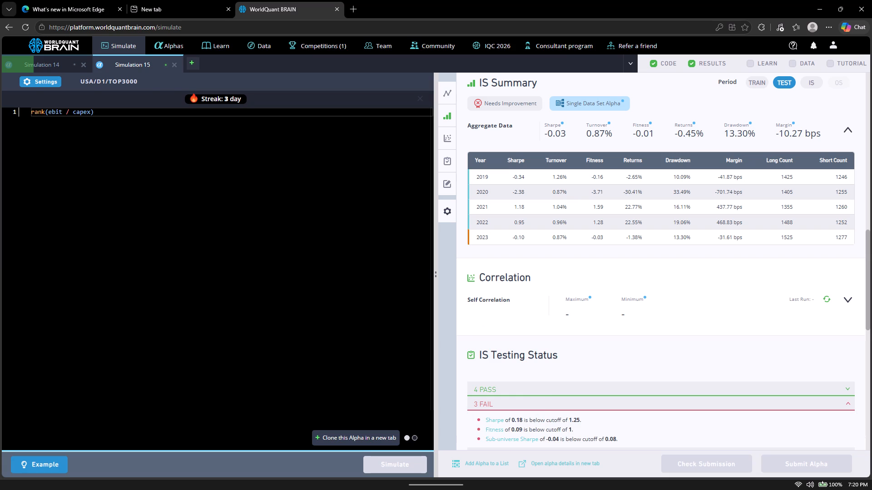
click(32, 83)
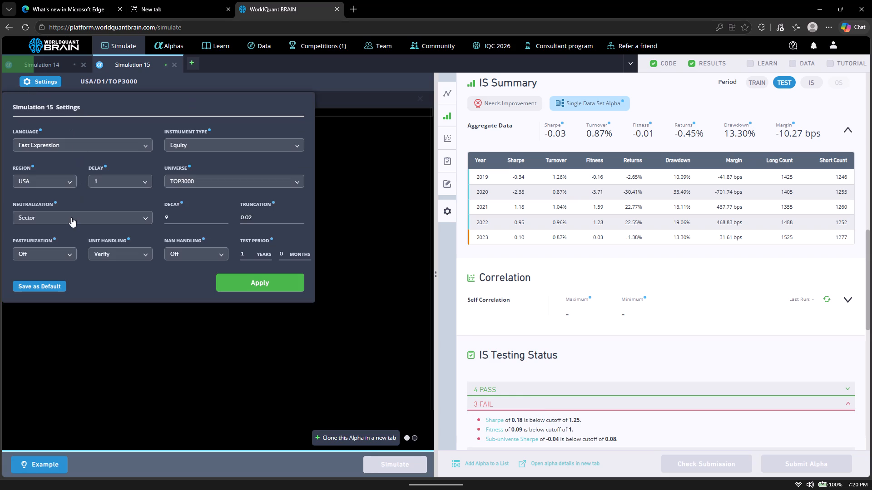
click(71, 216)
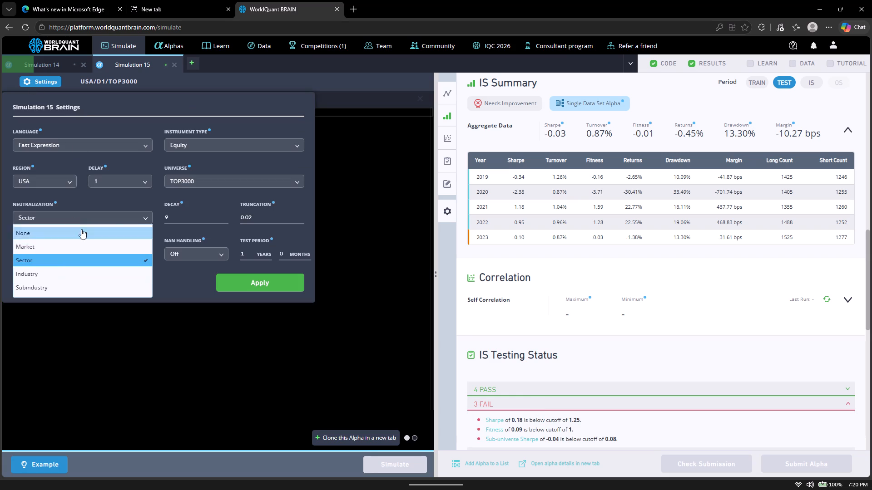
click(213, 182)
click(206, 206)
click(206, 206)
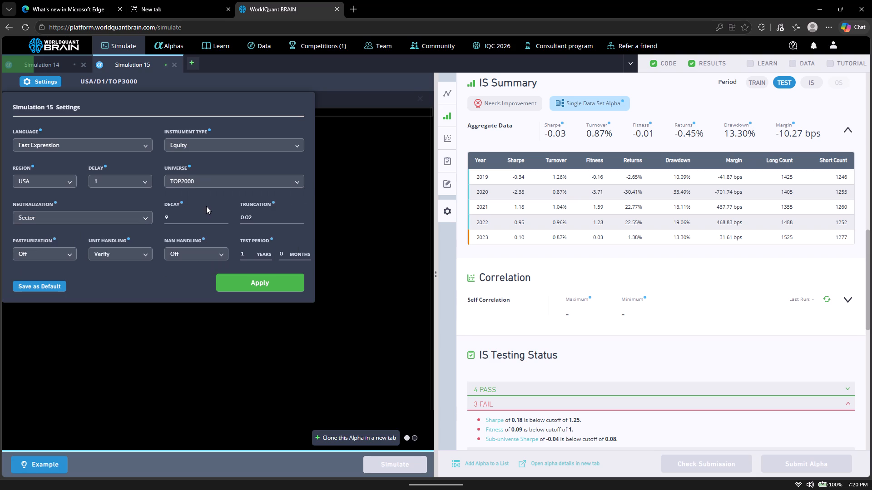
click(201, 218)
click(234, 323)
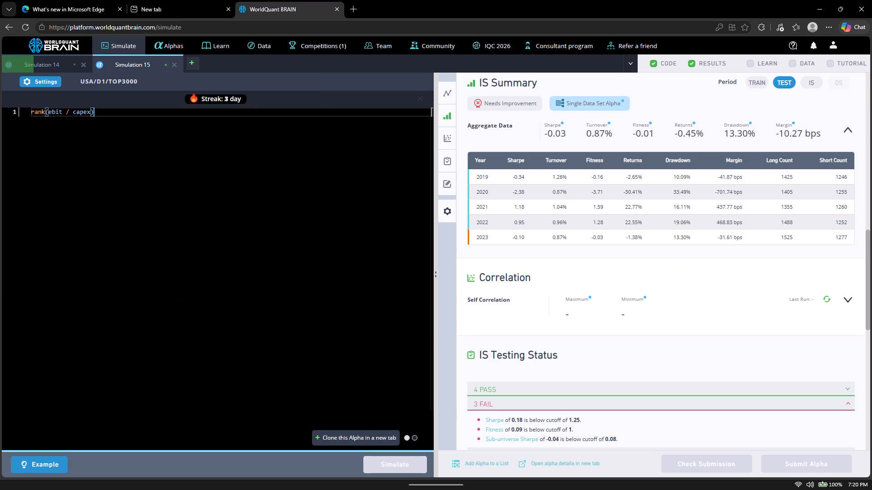
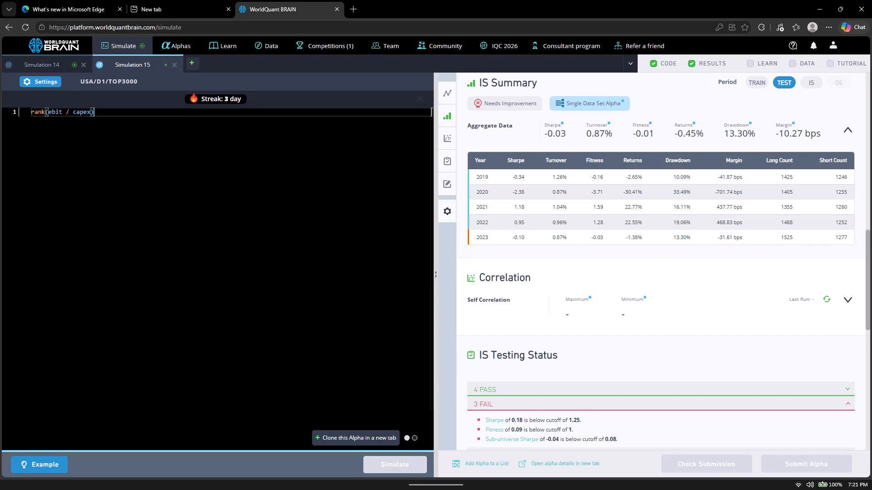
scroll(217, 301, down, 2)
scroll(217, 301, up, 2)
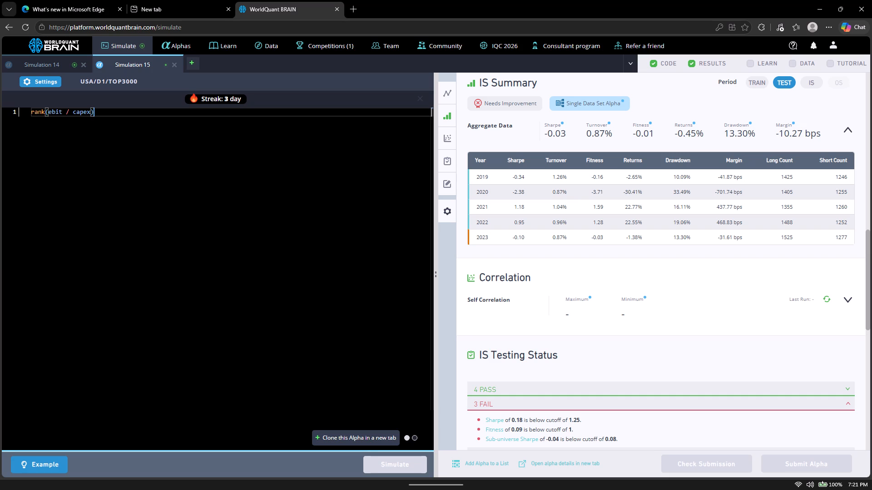
Show Simulation 14's test period results and expand the failed tests in its IS Testing Status.
click(55, 61)
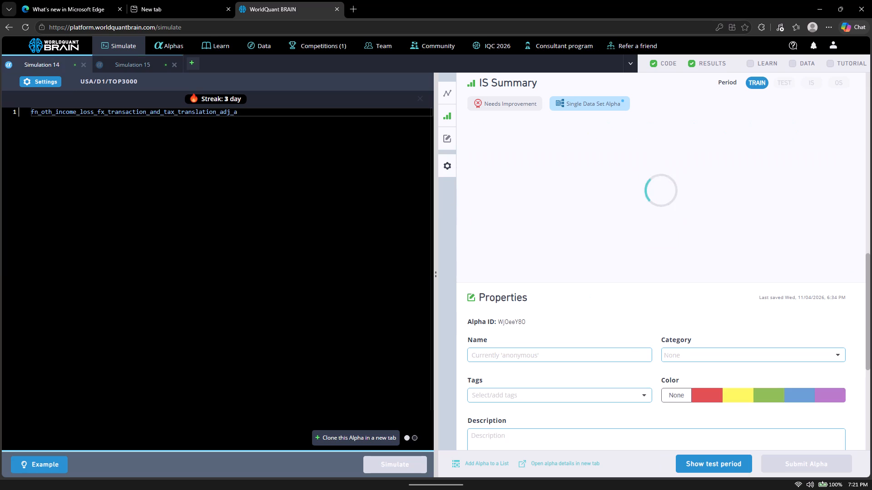
click(697, 461)
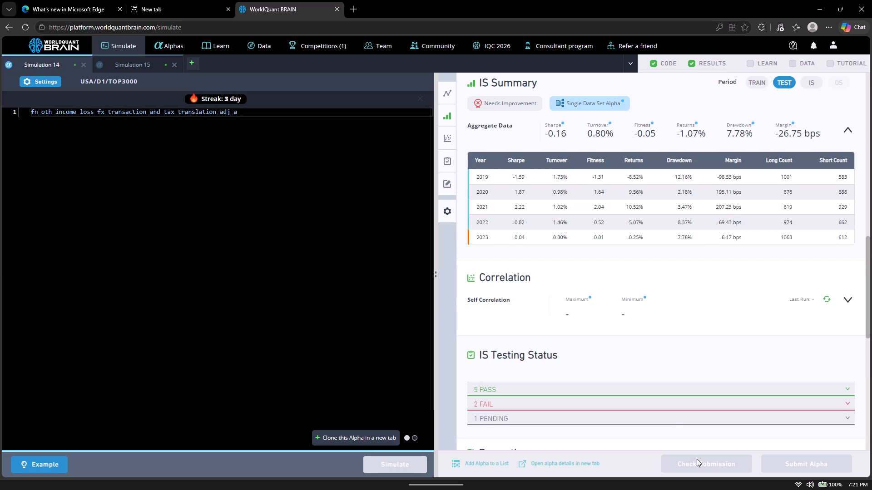
scroll(610, 338, down, 3)
click(553, 263)
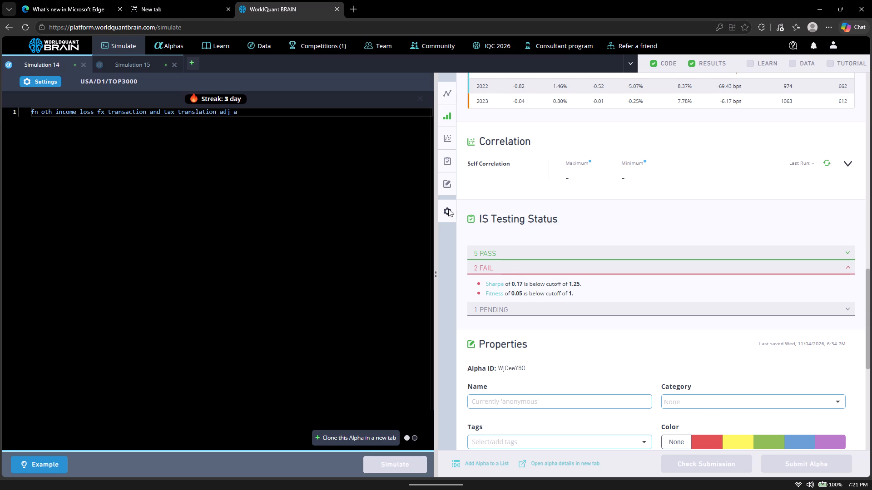
Set Simulation 15's decay to 6, neutralization to Industry and universe to TOP2000, and apply the settings.
click(134, 65)
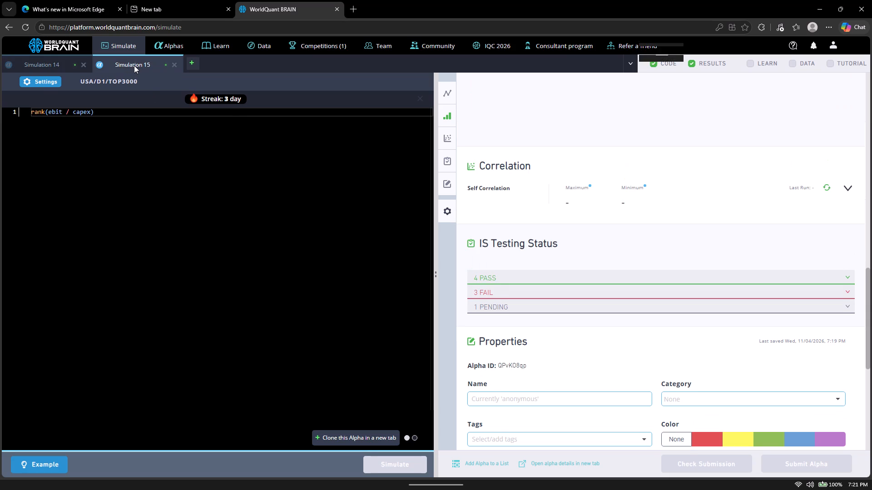
click(51, 81)
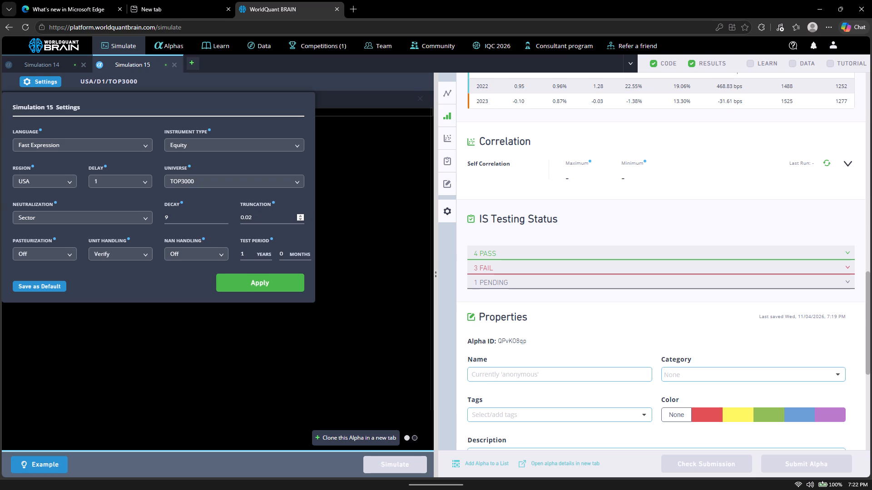
click(184, 219)
key(BackSpace)
key(6)
click(96, 216)
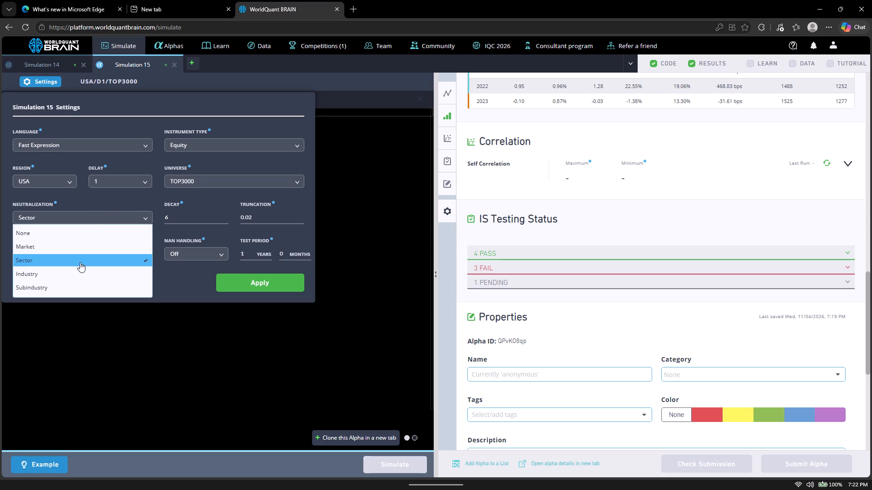
click(76, 274)
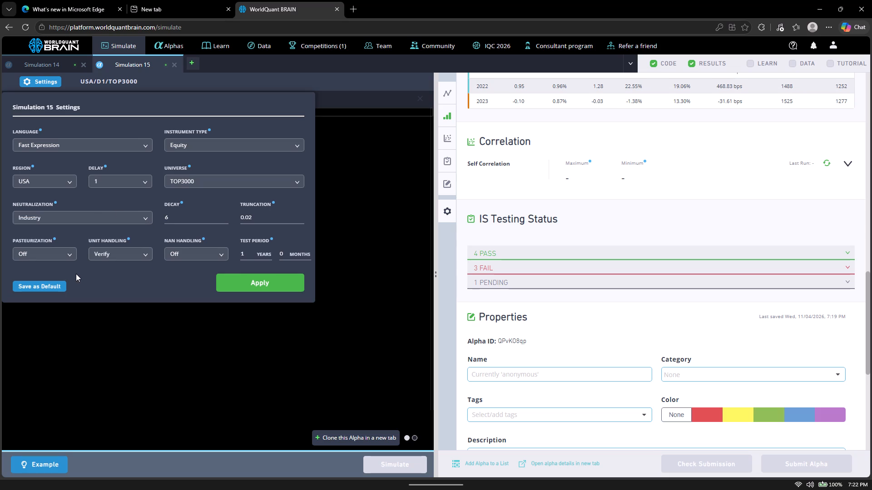
click(195, 176)
click(192, 207)
click(277, 282)
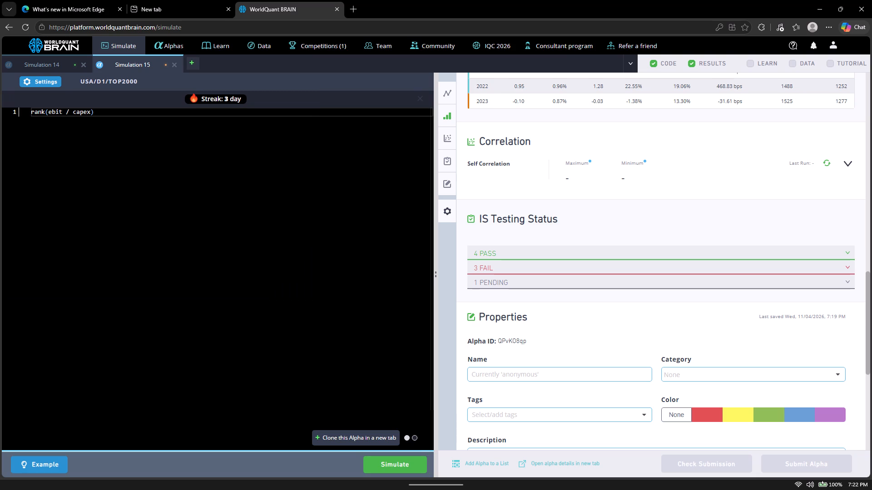
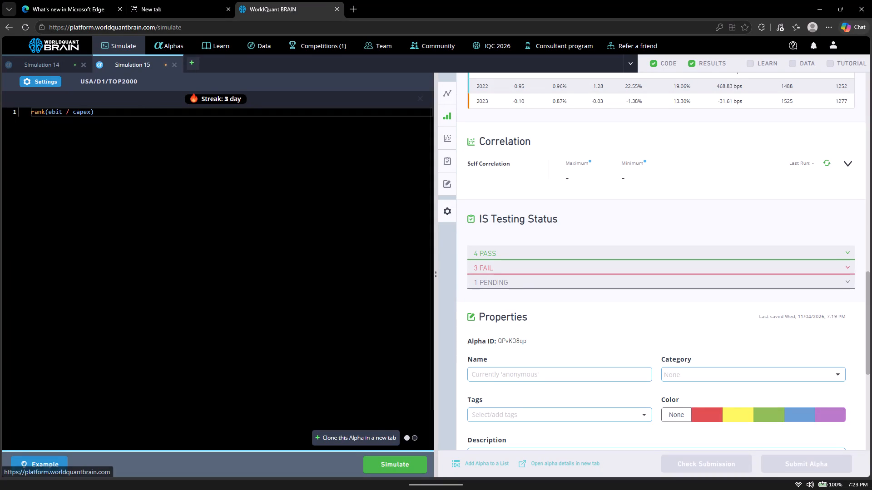
Rerun Simulation 15 with its updated settings.
click(385, 462)
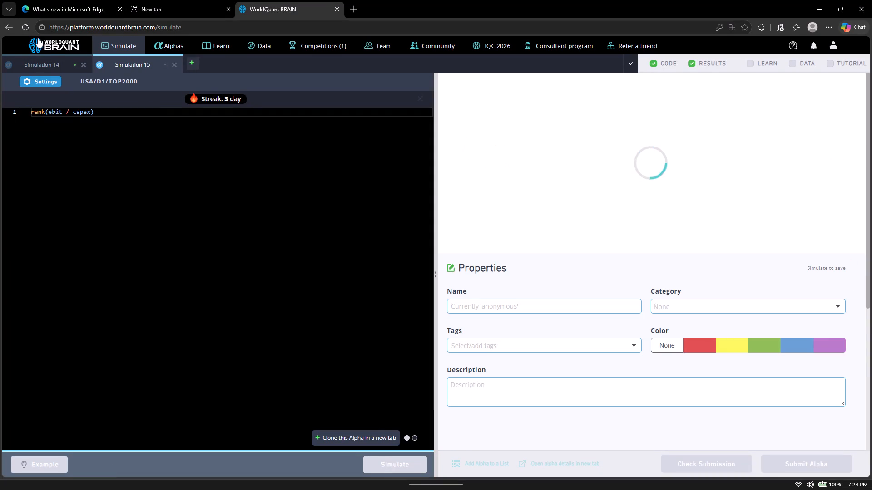
Review Simulation 14's chart, IS Summary, failed IS tests and simulation settings.
click(39, 60)
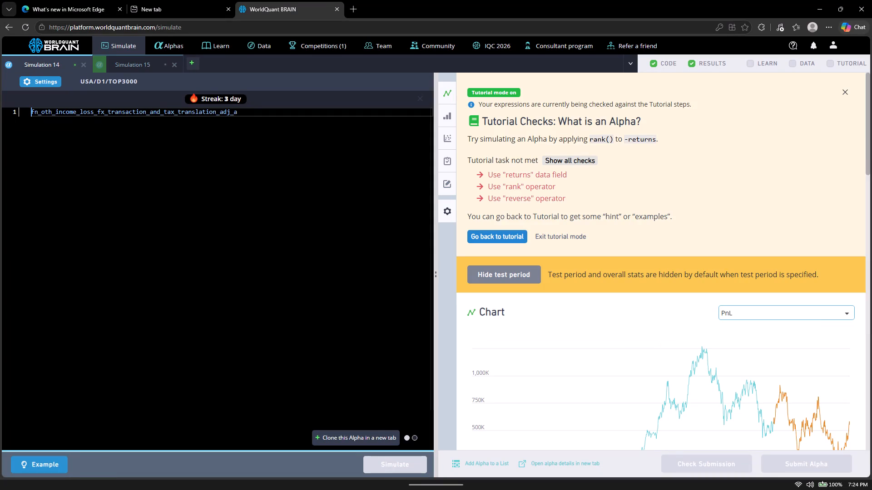
scroll(461, 294, down, 4)
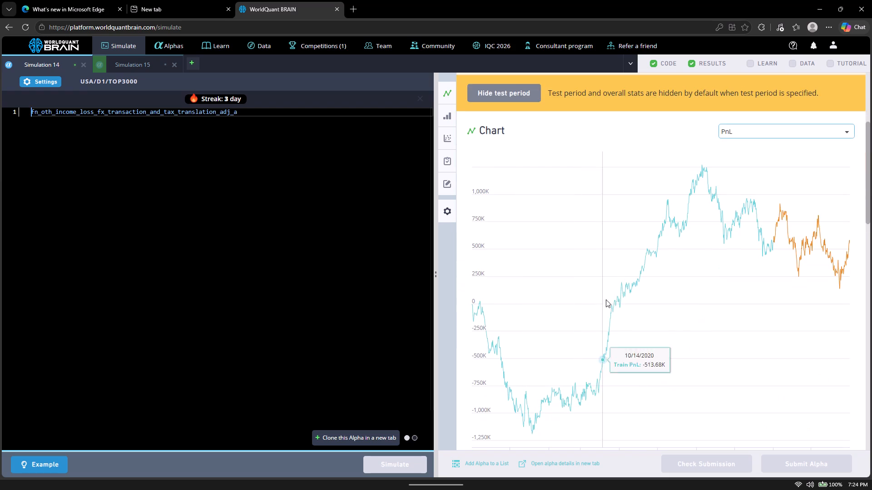
scroll(606, 304, down, 3)
scroll(565, 298, down, 3)
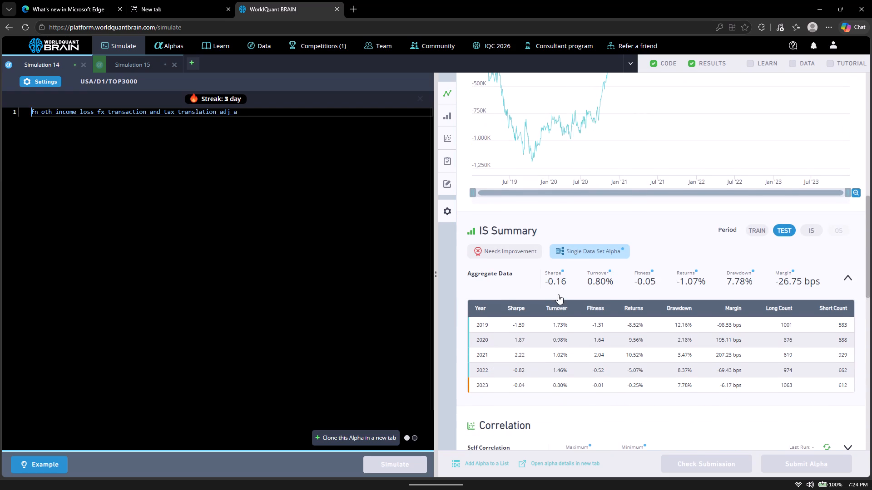
scroll(558, 294, down, 2)
scroll(452, 226, down, 1)
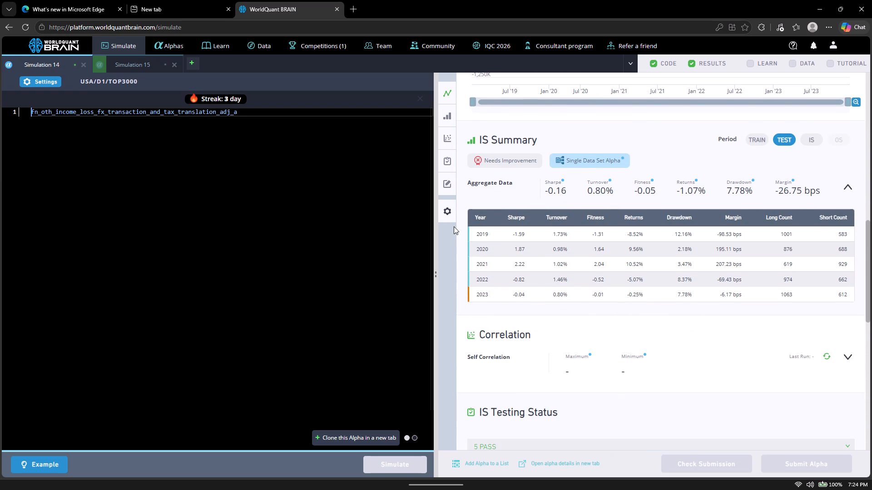
scroll(454, 226, down, 2)
scroll(454, 226, up, 3)
scroll(614, 221, down, 4)
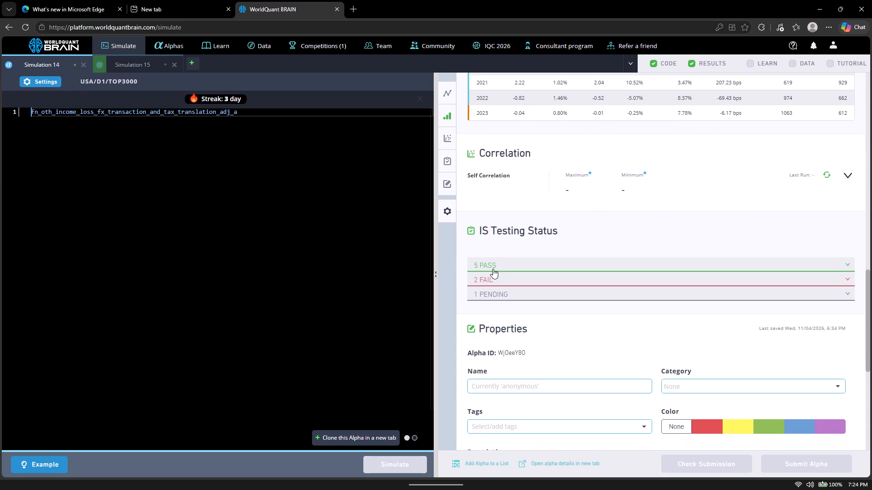
click(489, 276)
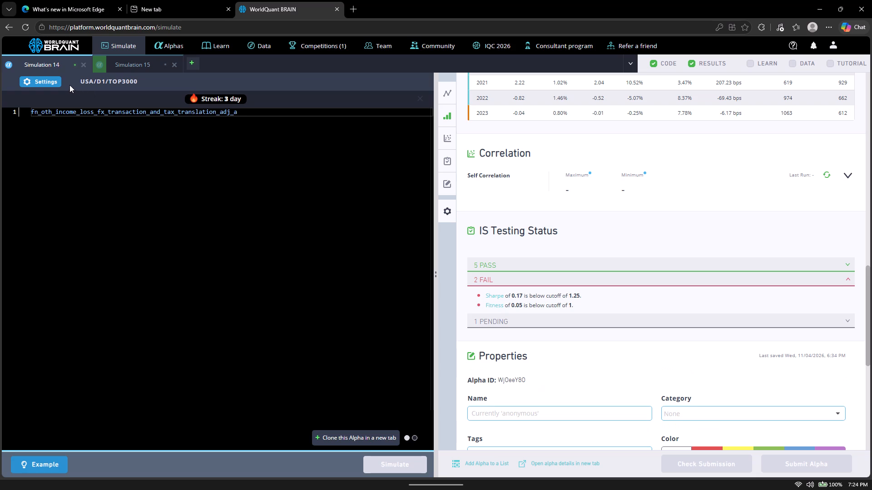
click(54, 79)
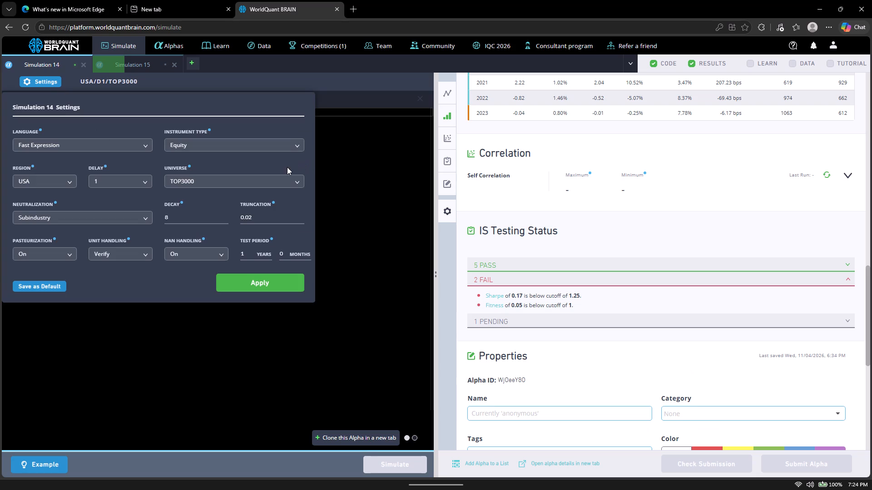
click(409, 160)
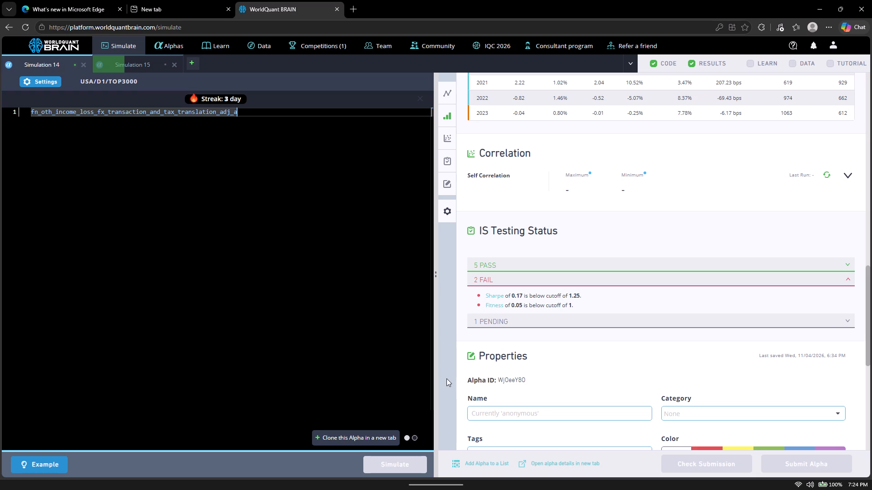
Clone Simulation 14's Alpha into a new simulation.
click(359, 440)
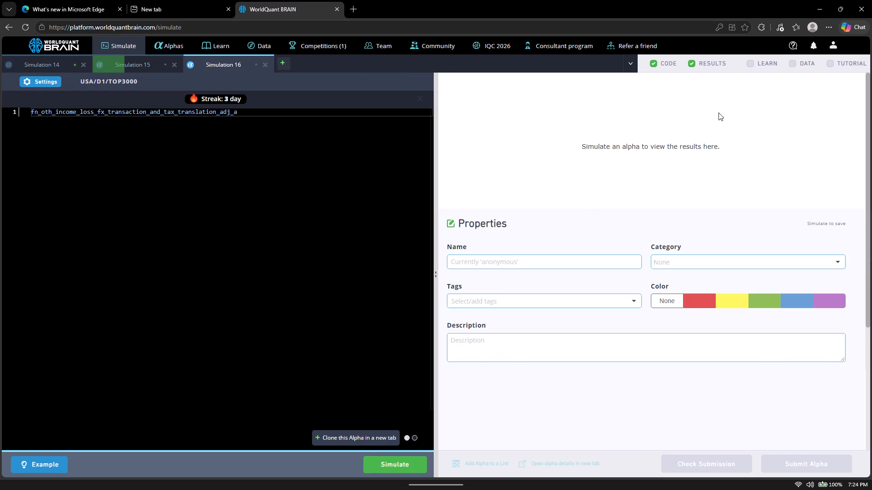
Examine the code and simulation settings of several submitted Alphas, ending with the most recently submitted one.
click(182, 46)
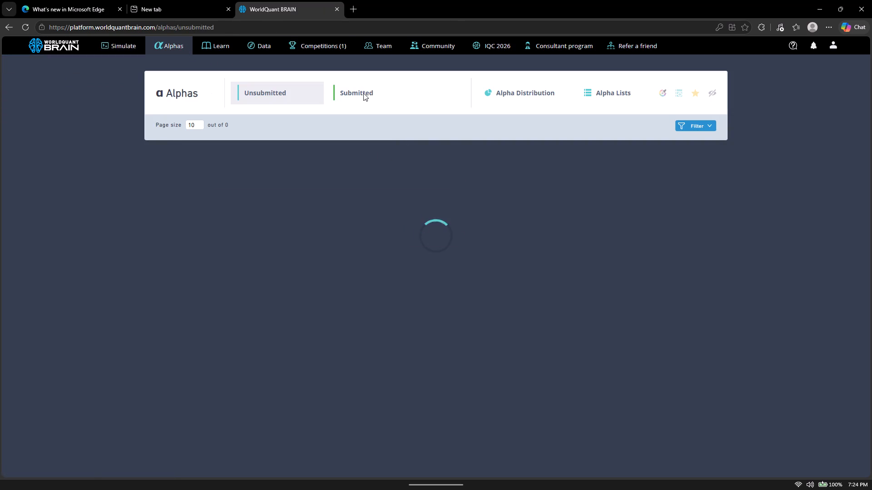
click(362, 92)
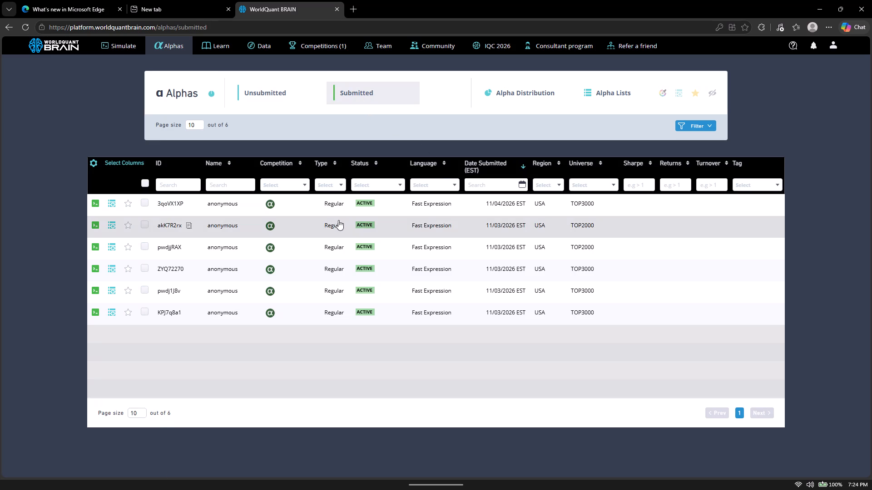
click(345, 296)
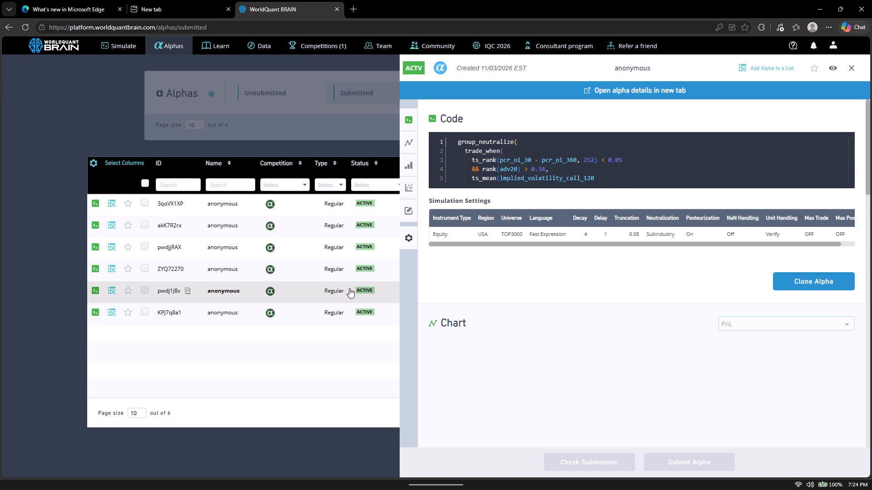
click(236, 314)
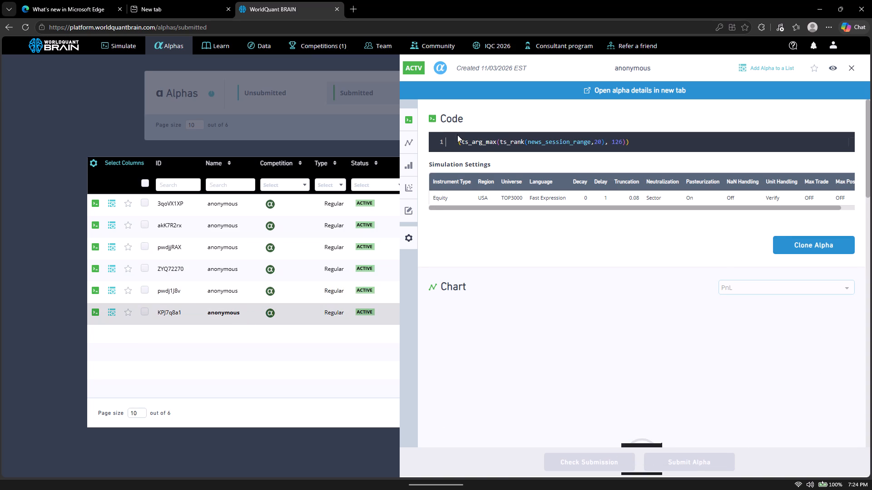
click(201, 246)
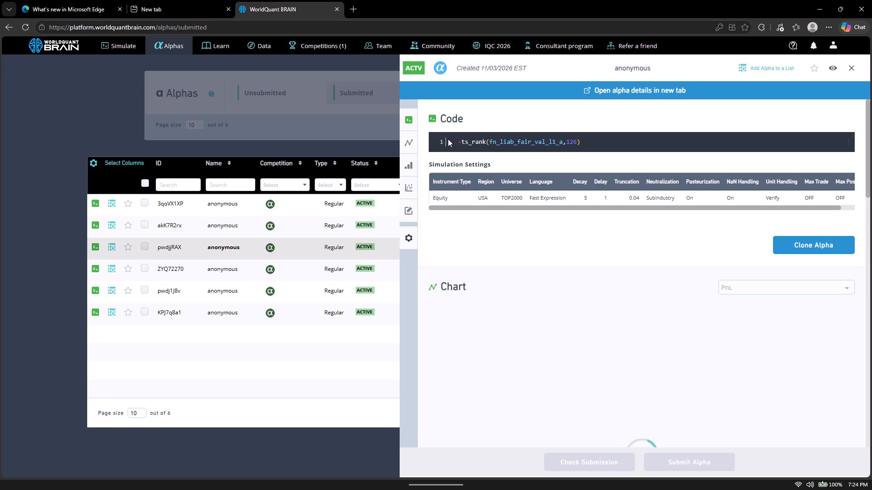
click(214, 227)
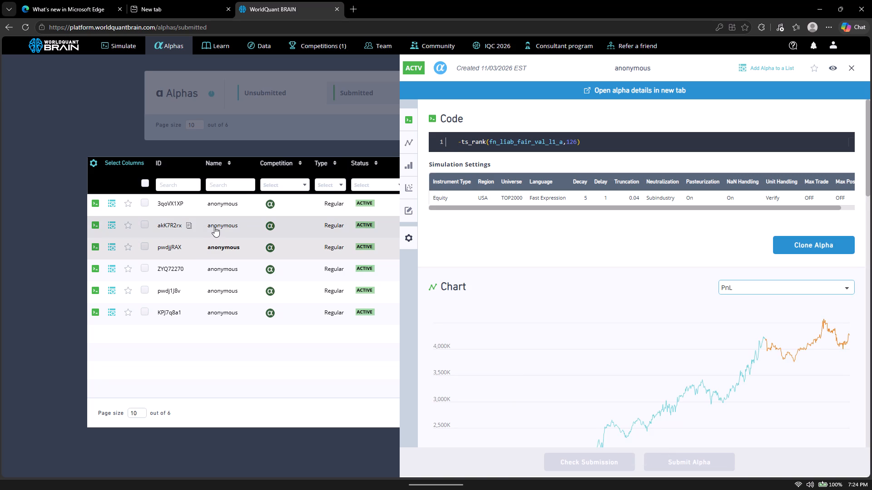
click(231, 206)
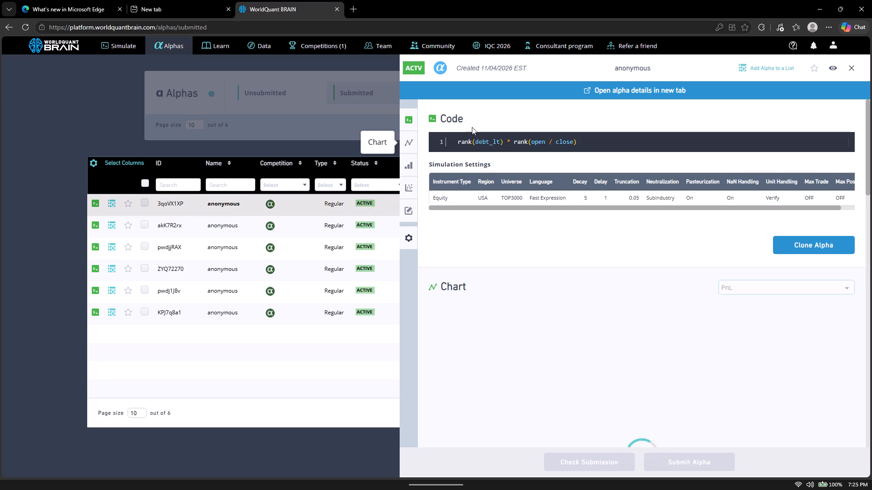
Copy the full expression rank(debt_lt) * rank(open / close) from the most recently submitted Alpha.
drag(454, 141, 573, 147)
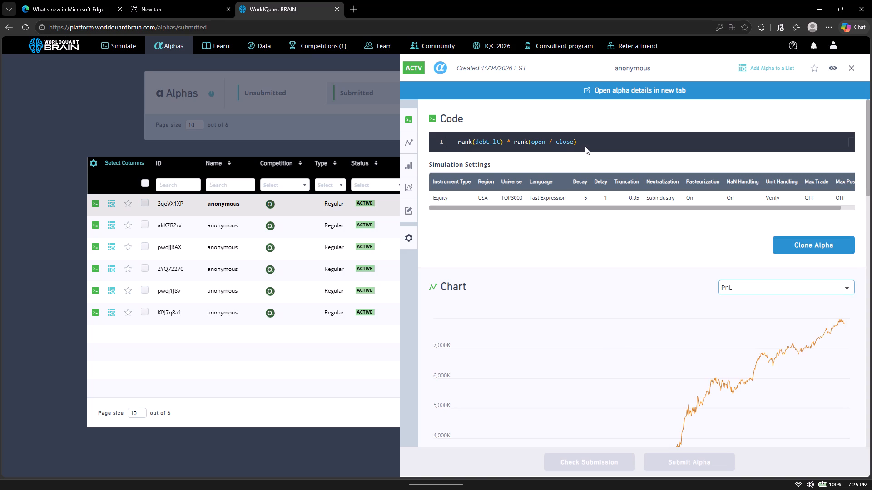
drag(595, 145, 461, 141)
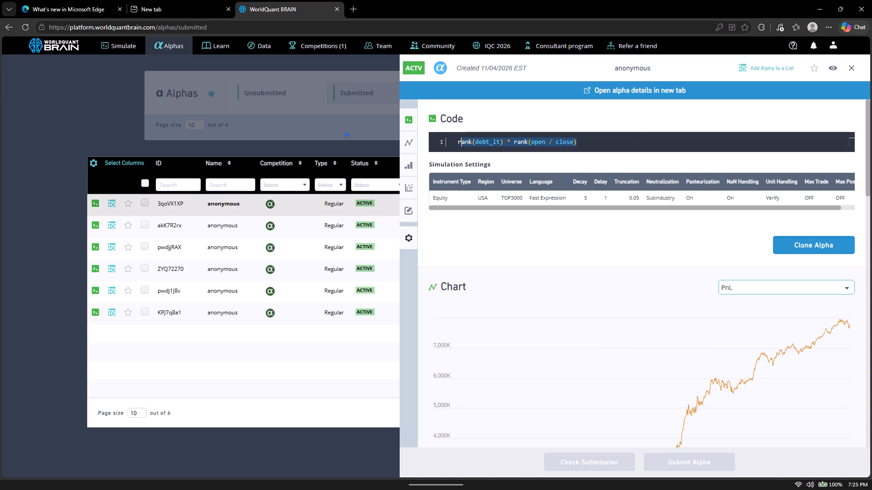
drag(461, 141, 458, 141)
drag(458, 141, 459, 141)
right_click(514, 145)
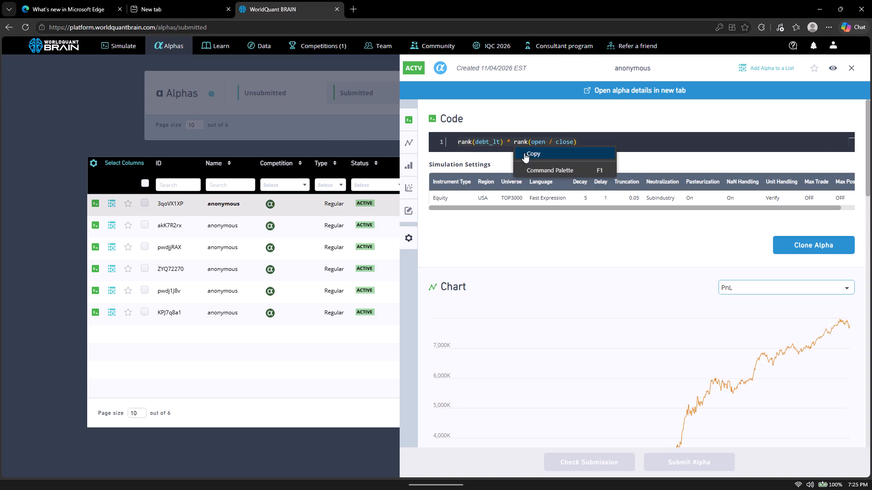
click(534, 156)
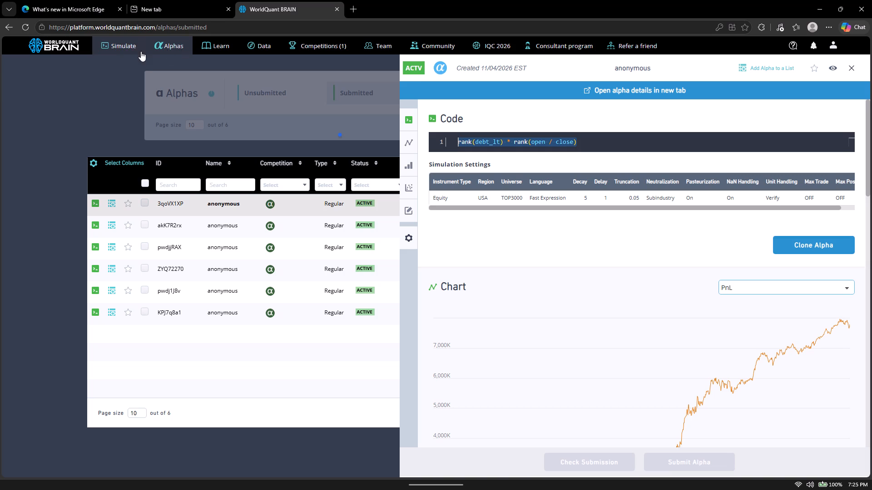
Append "+ rank(debt_lt) * rank(open / close)" to Simulation 16's expression and simulate it.
click(129, 45)
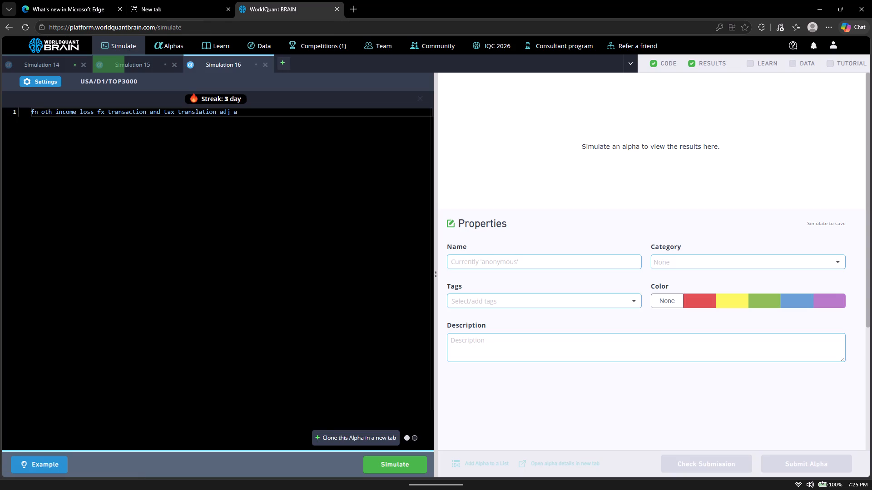
click(262, 114)
key(space)
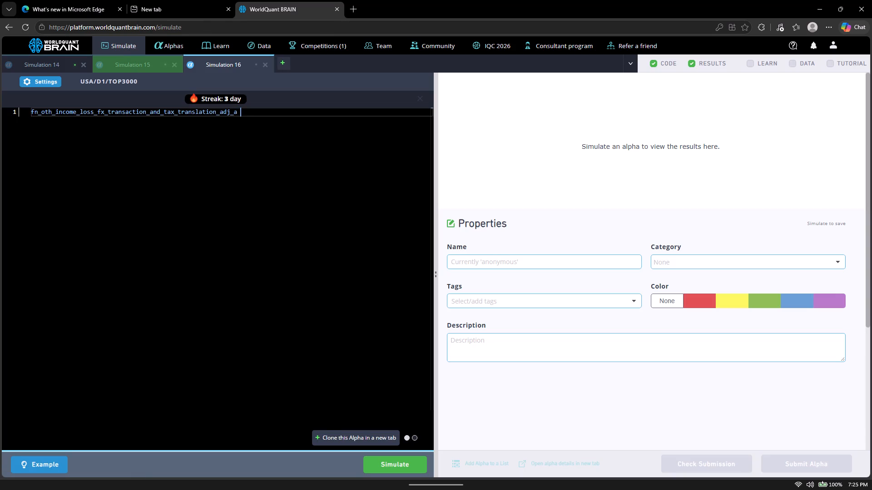
key(shift+plus)
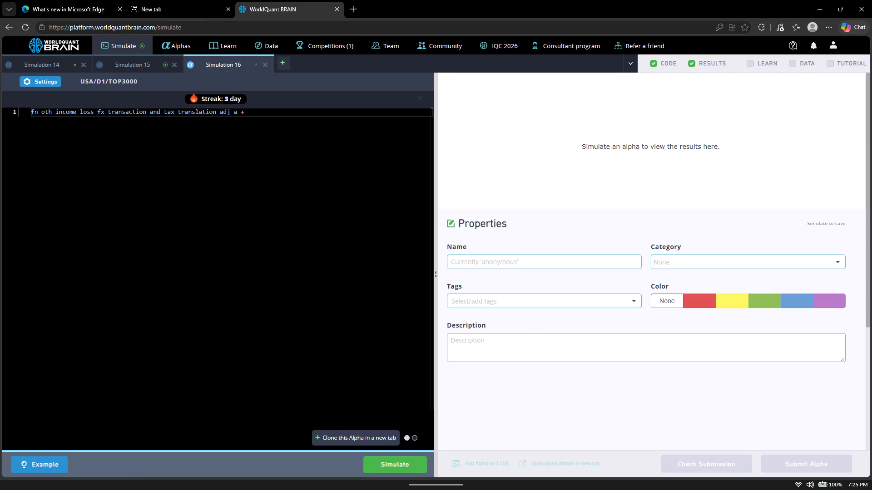
key(space)
key(ctrl+v)
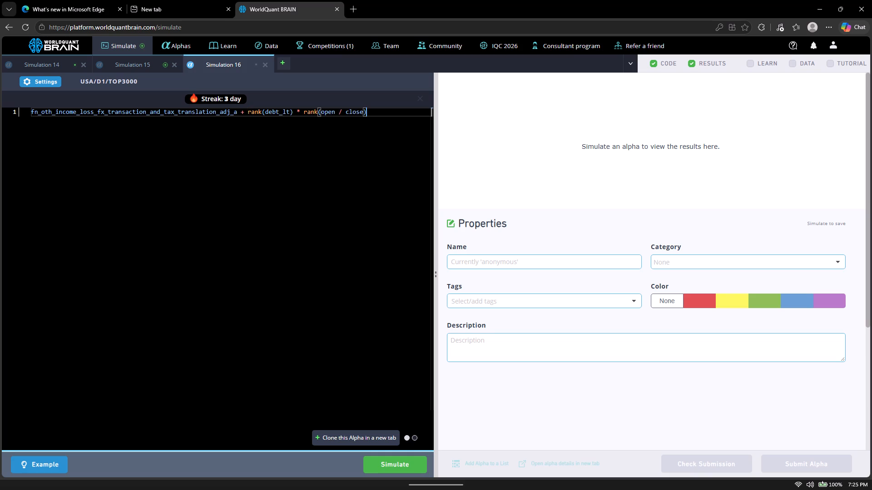
click(391, 466)
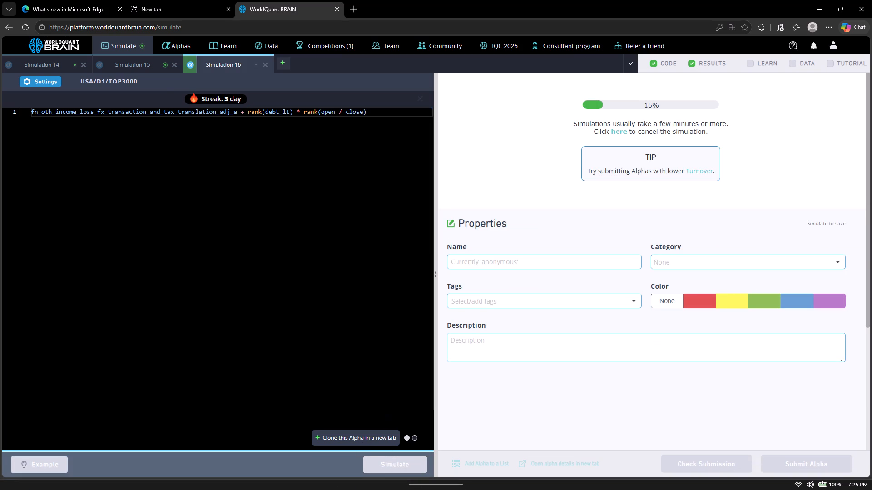
Show Simulation 15's test period results and expand the failed tests in its IS Testing Status.
click(119, 67)
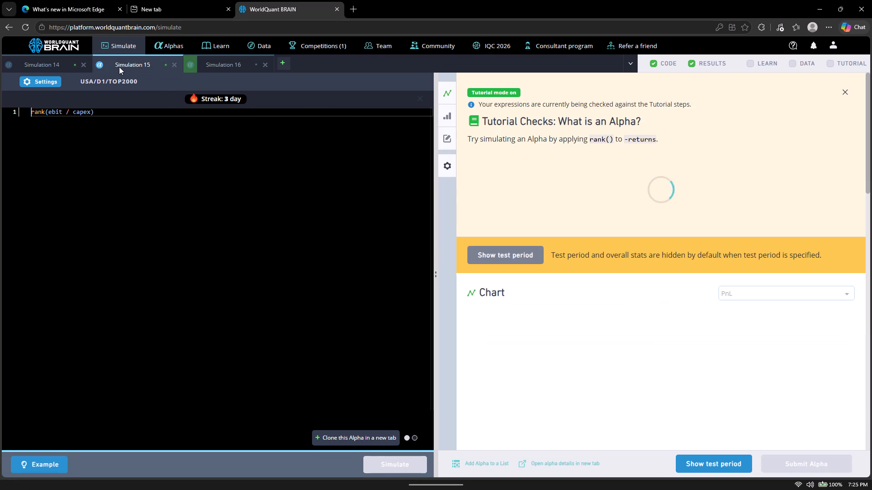
click(712, 465)
scroll(614, 317, down, 12)
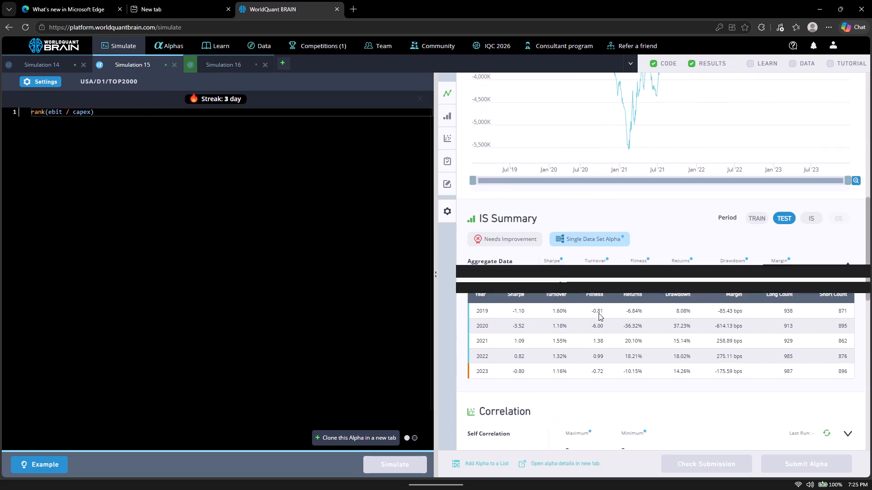
scroll(599, 313, down, 1)
click(507, 402)
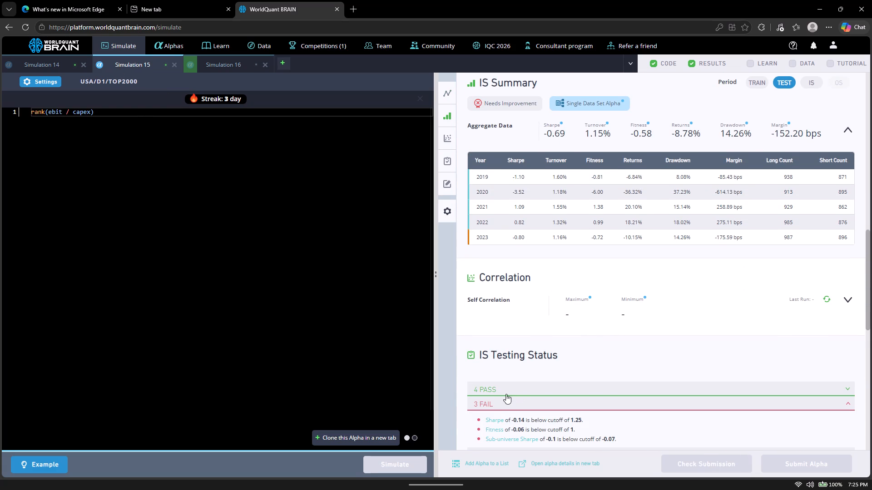
scroll(499, 370, down, 2)
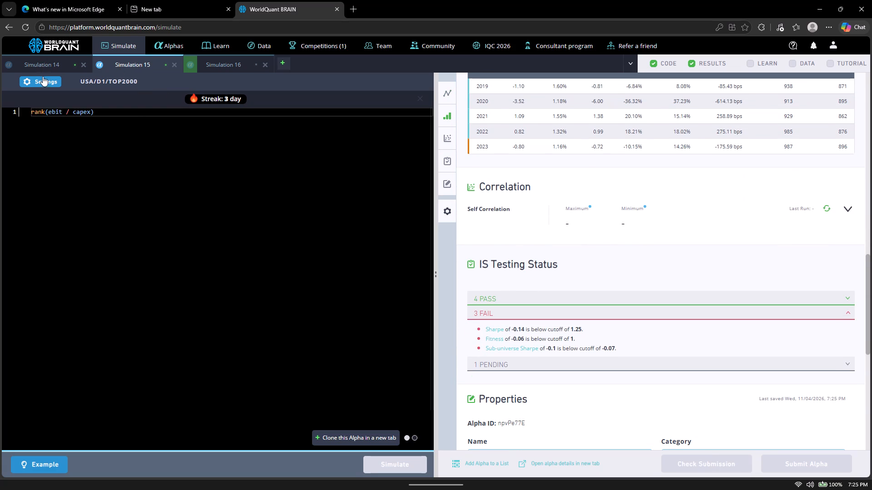
Set Simulation 15's universe to TOP3000 and apply the settings.
click(43, 78)
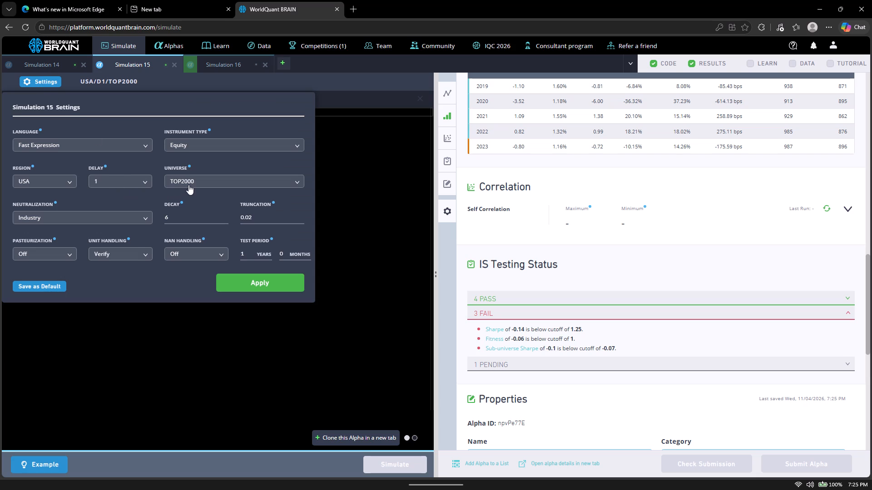
click(188, 185)
click(188, 198)
scroll(201, 228, down, 2)
click(260, 284)
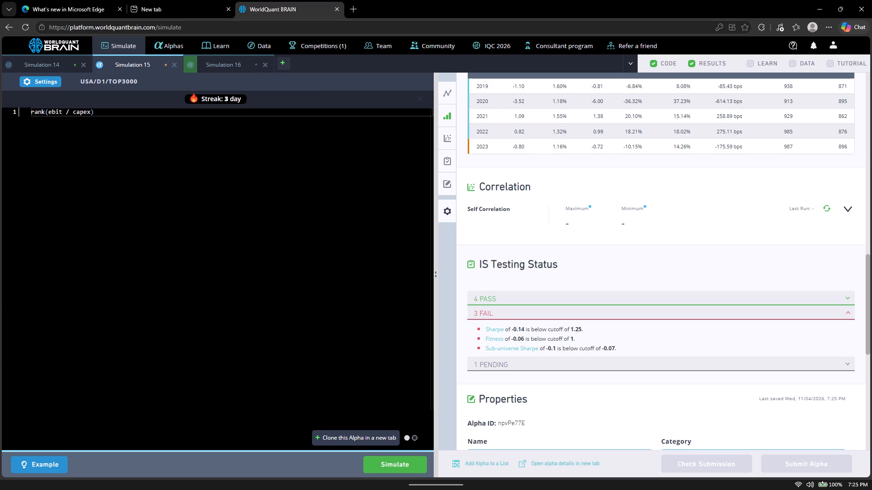
Negate Simulation 15's expression so it reads -rank(ebit / capex) and simulate it.
click(27, 108)
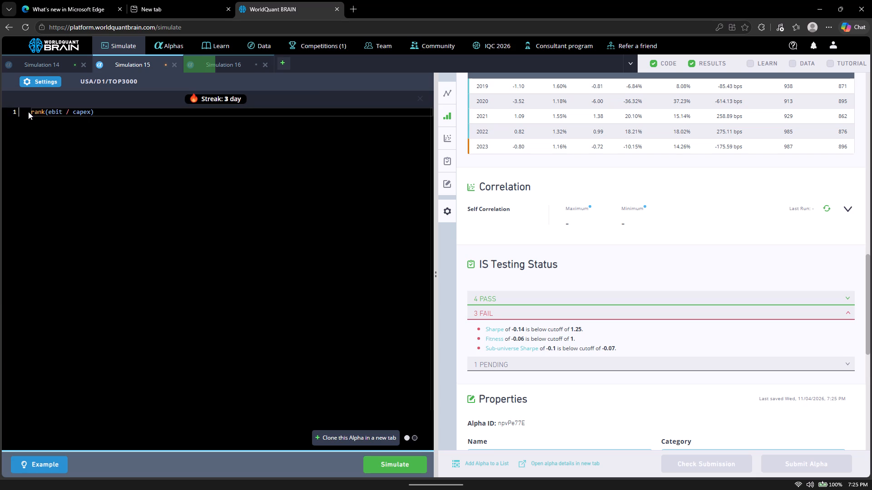
click(30, 112)
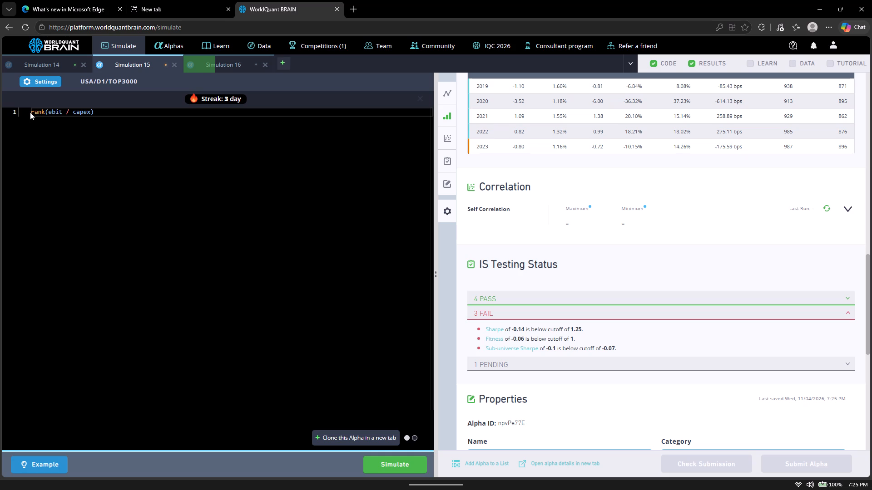
click(33, 113)
key(Left)
key(equal)
key(BackSpace)
key(minus)
click(382, 459)
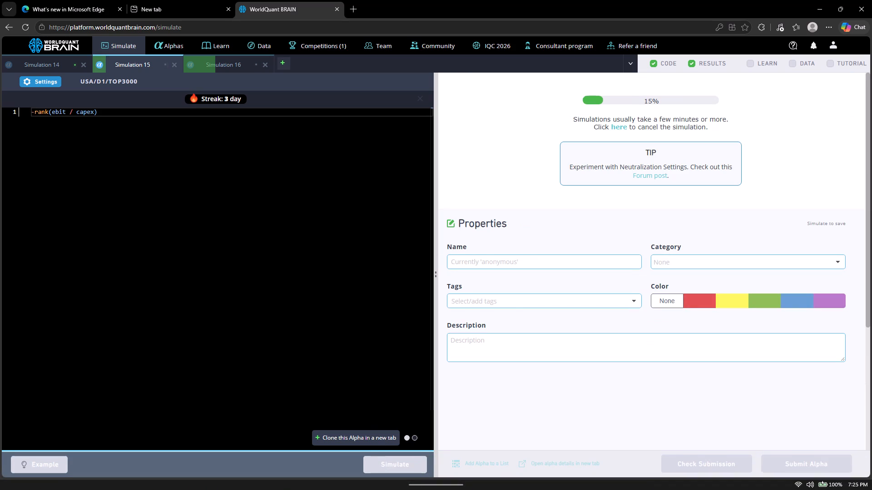
Close the Simulation 14 tab, discarding its unsimulated code.
click(72, 69)
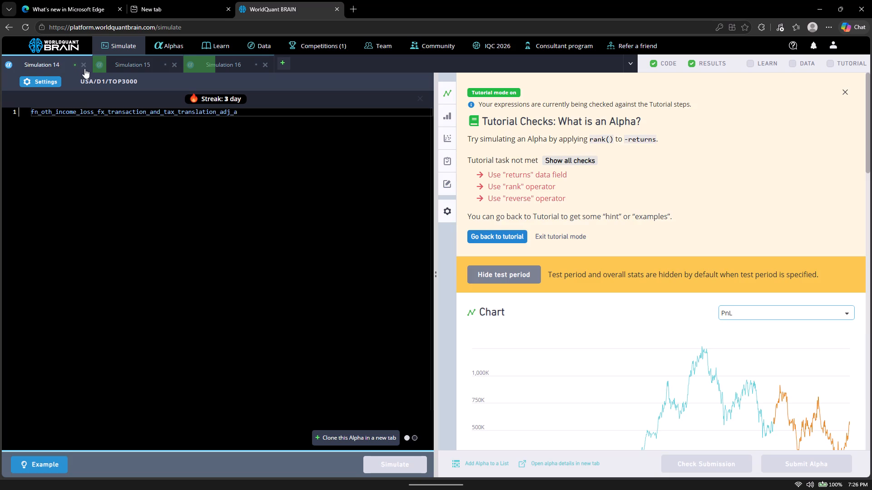
click(84, 67)
click(465, 292)
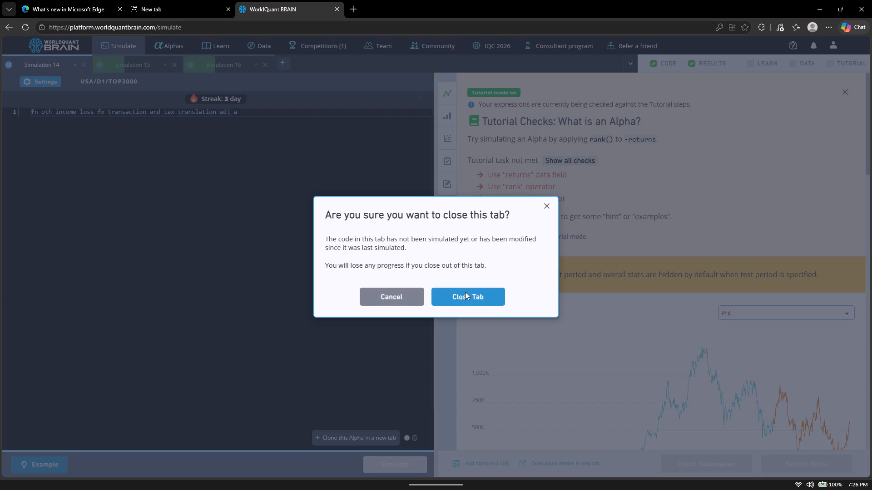
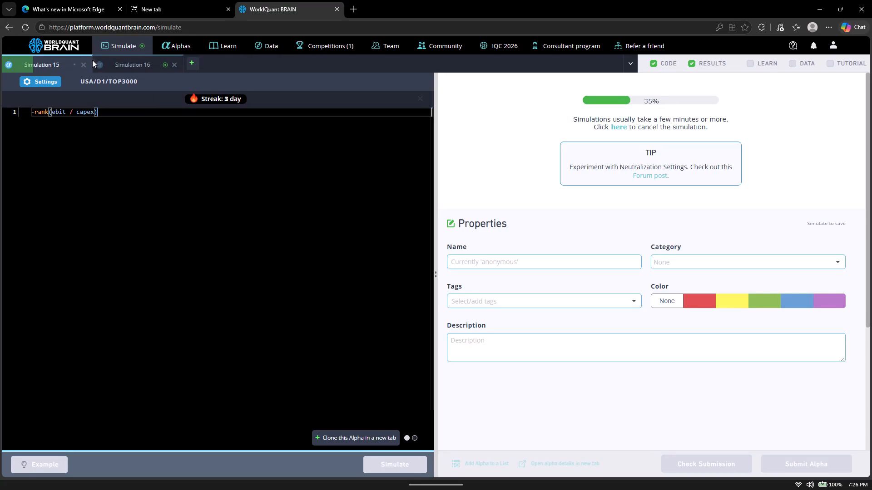
Show Simulation 16's test period results and expand the failed tests in its IS Testing Status.
click(151, 68)
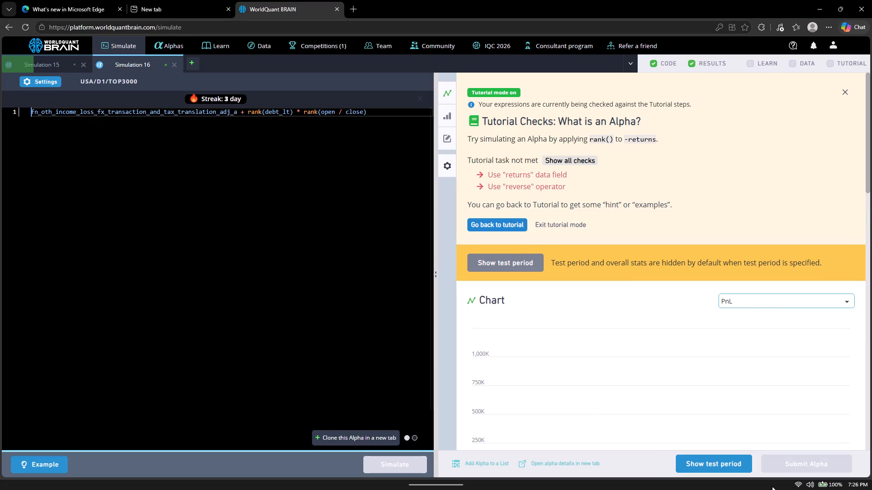
click(712, 457)
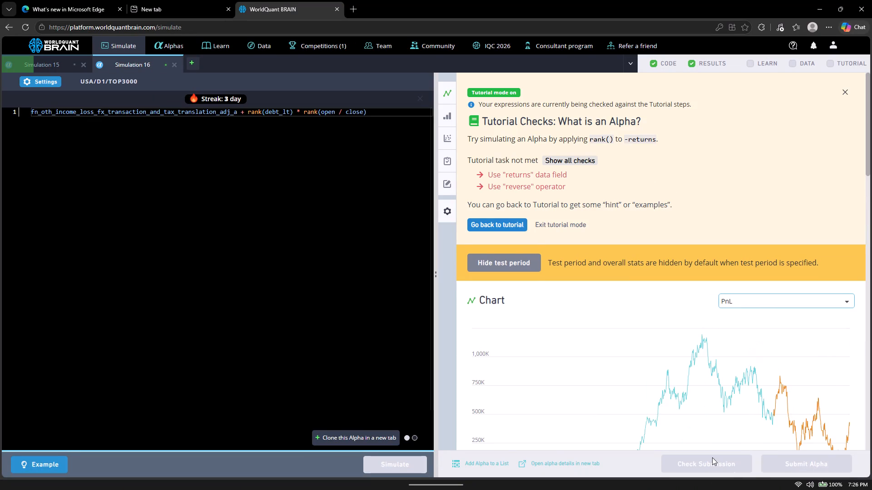
scroll(680, 393, down, 13)
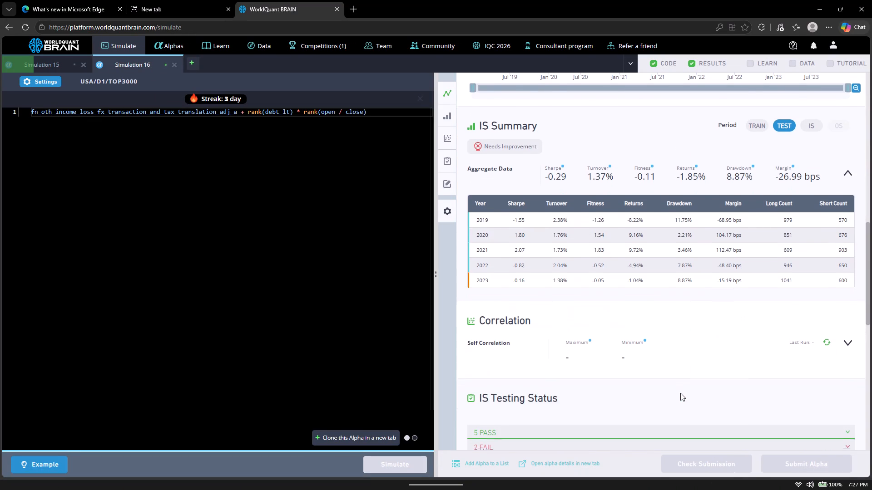
click(578, 401)
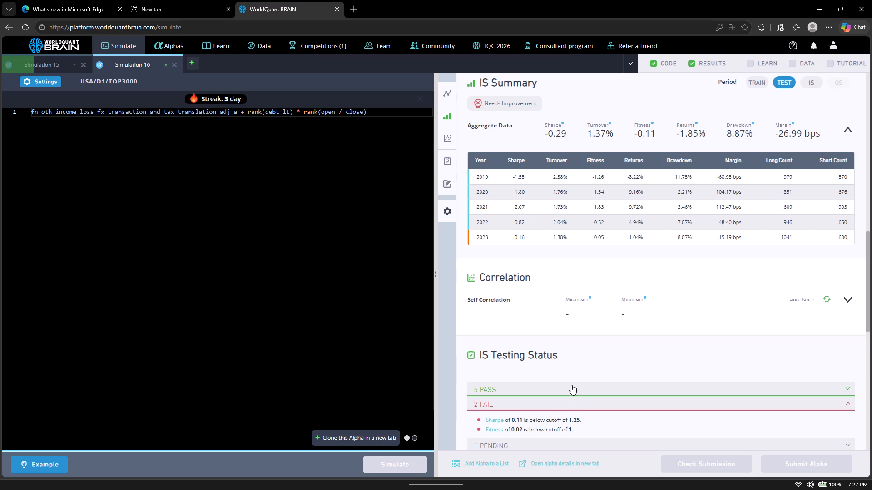
scroll(571, 384, down, 1)
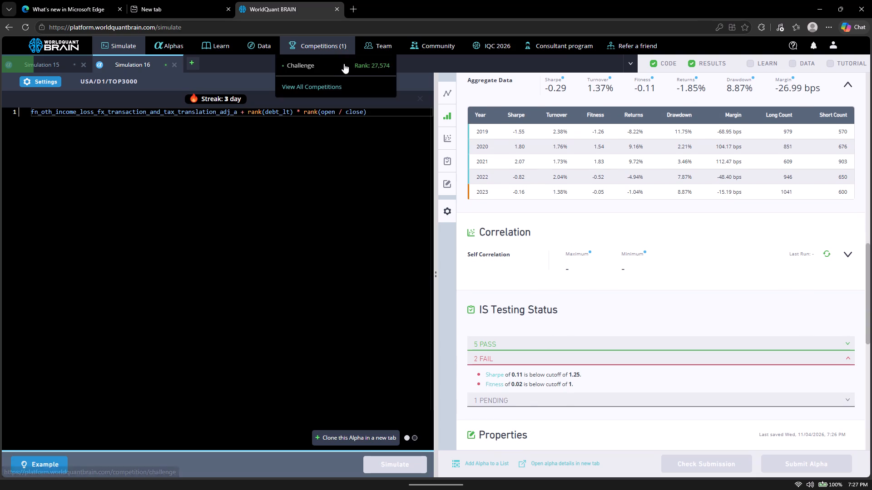
Review Simulation 16's settings and open the newest submitted Alpha to examine its code and simulation settings.
click(36, 80)
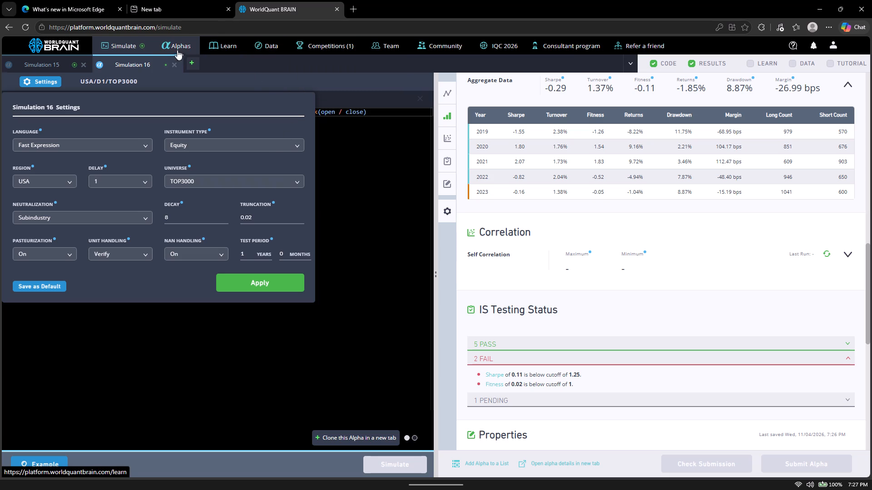
click(165, 44)
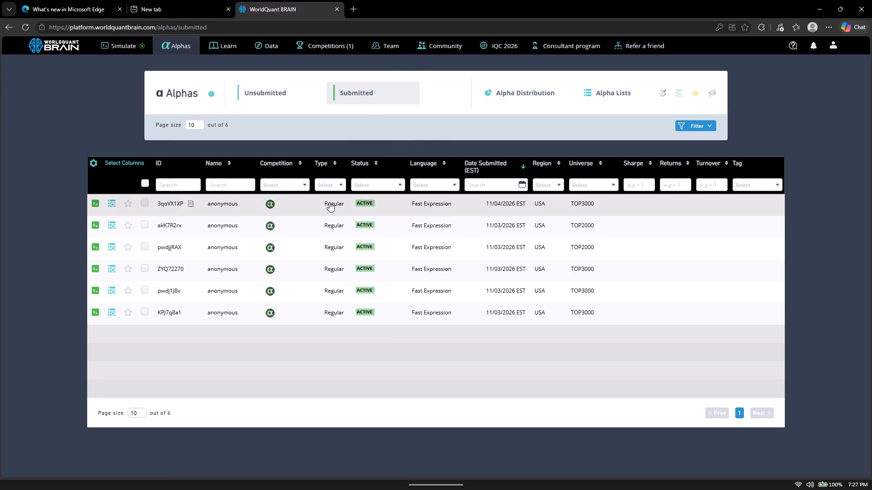
click(329, 203)
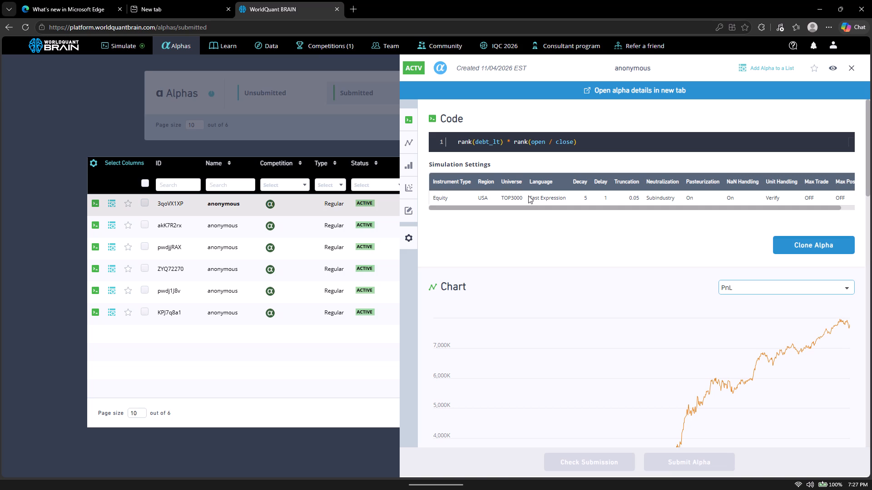
Set Simulation 16's decay to 5 and truncation to 0.05, adjust its pasteurization option, apply the settings and rerun the simulation.
click(126, 50)
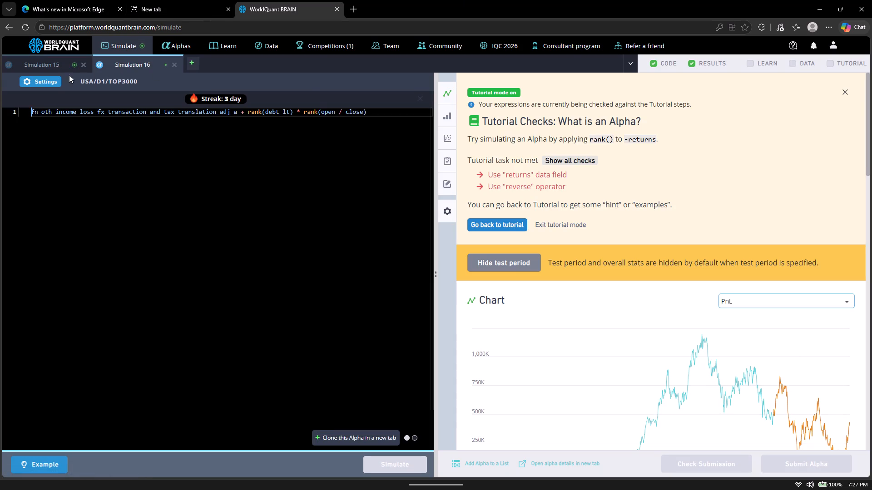
click(47, 81)
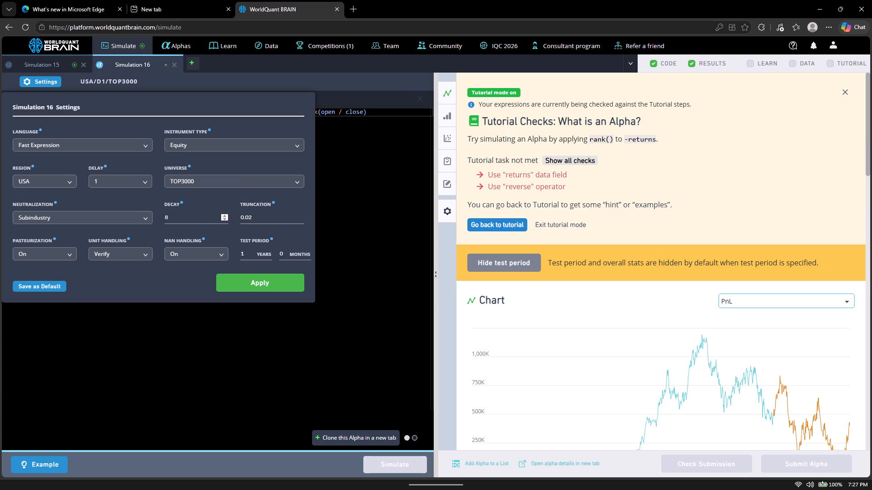
click(175, 212)
key(BackSpace)
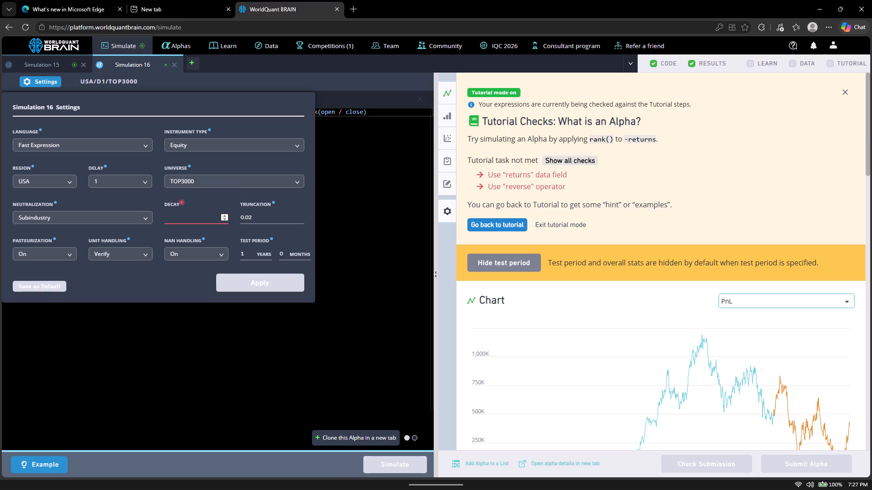
key(5)
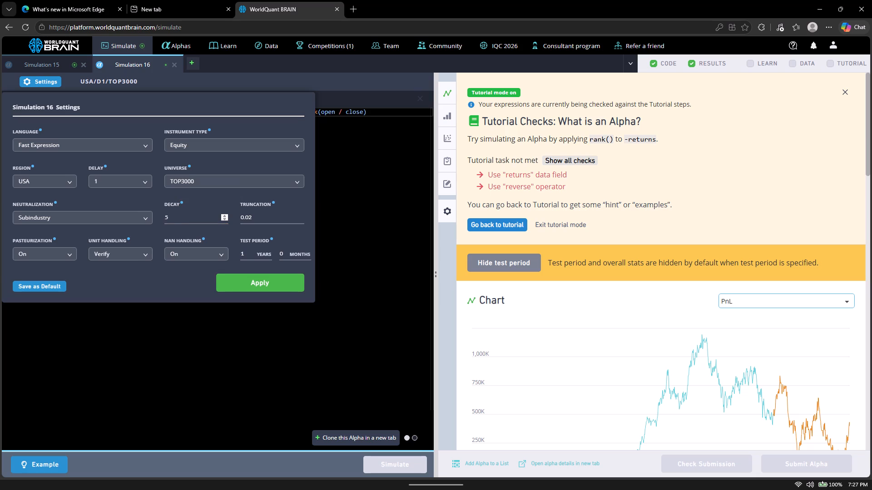
click(273, 216)
key(BackSpace)
key(5)
click(65, 257)
click(52, 280)
click(289, 290)
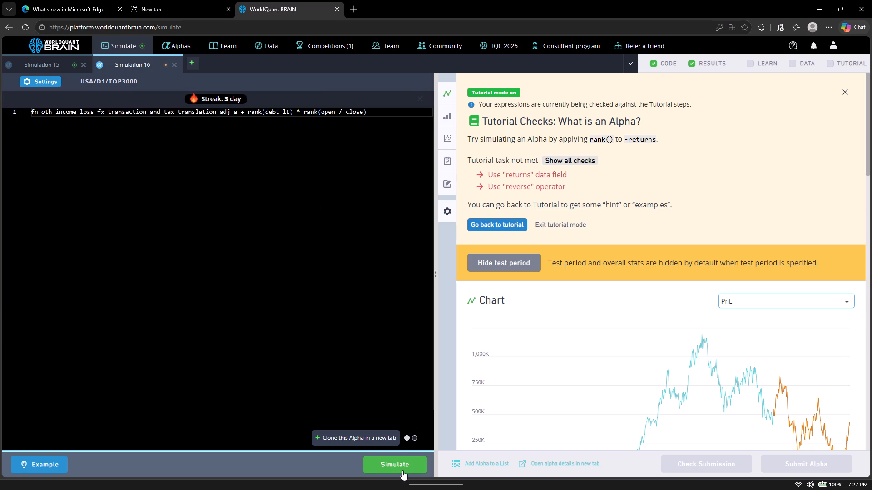
click(402, 468)
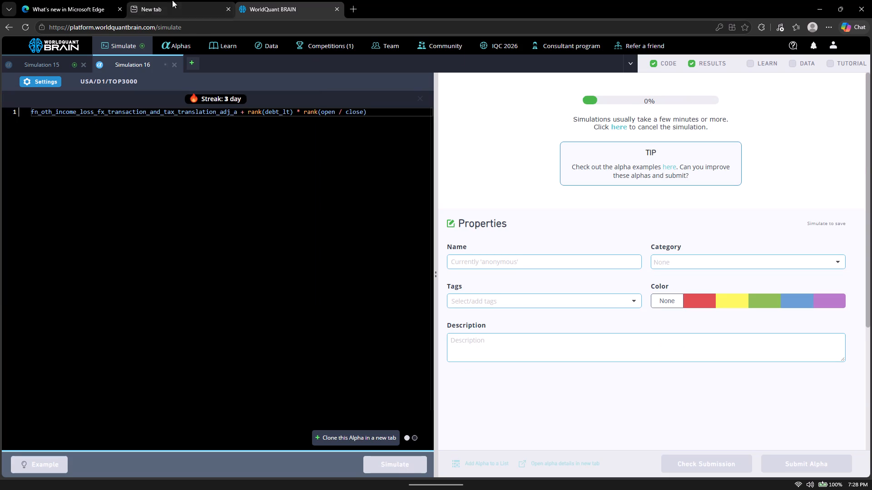
Show the test period results of Simulation 15 and expand the failed tests in its IS Testing Status.
click(50, 68)
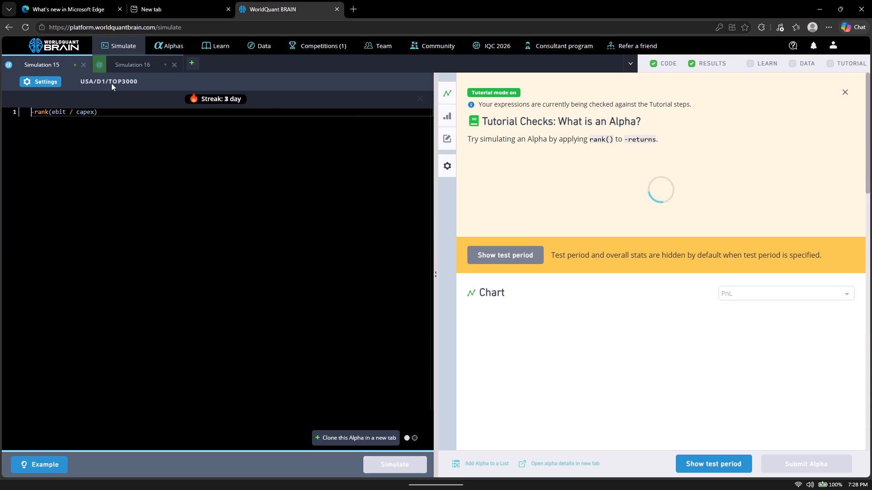
click(704, 466)
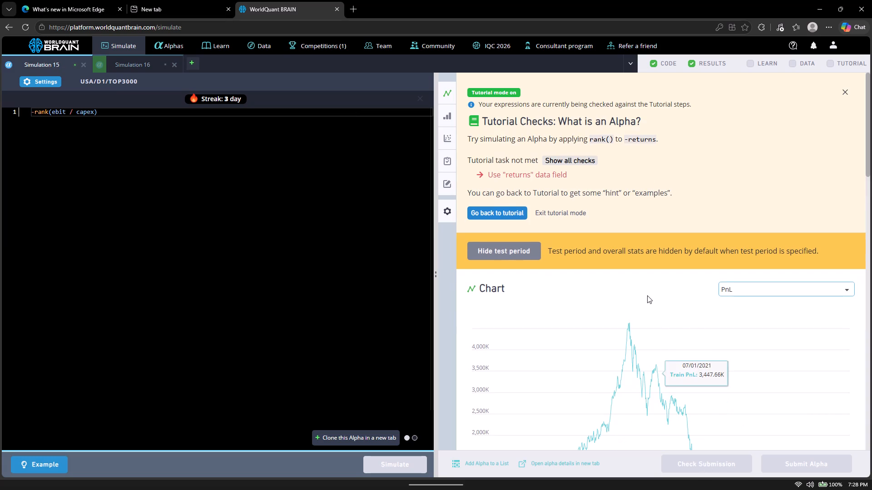
scroll(647, 295, down, 13)
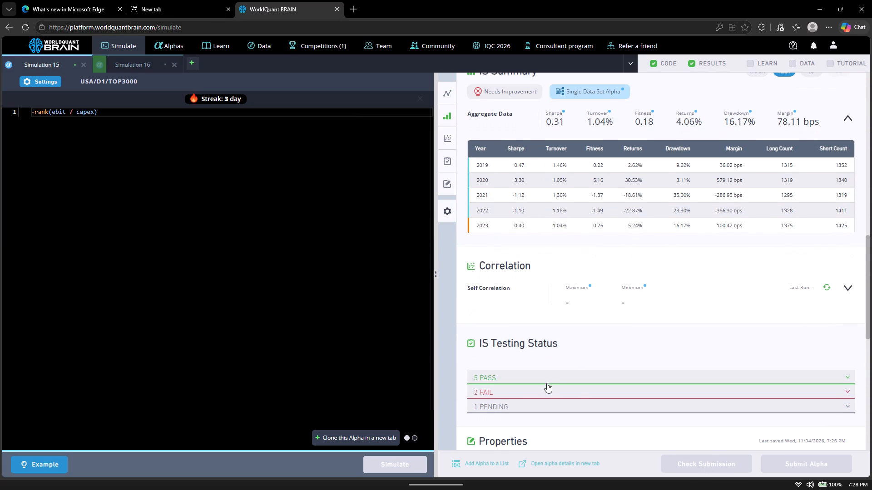
click(540, 394)
scroll(549, 378, down, 2)
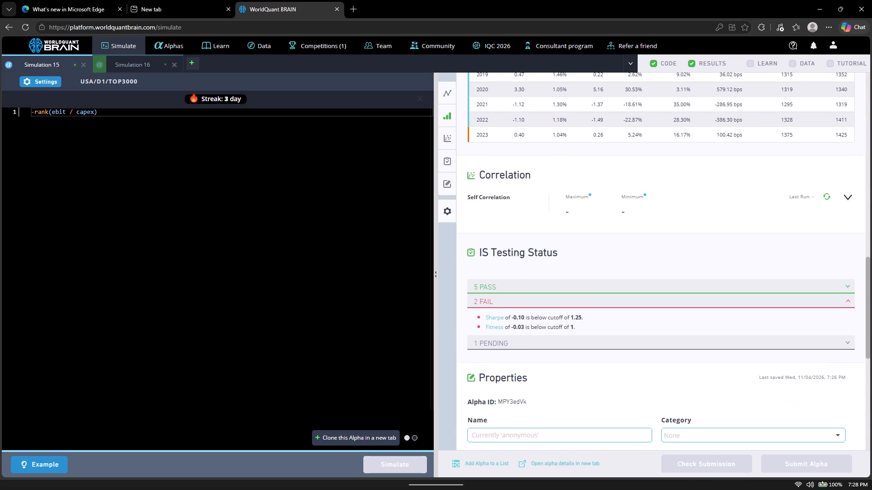
Set Simulation 15's universe to TOPSP500, apply the settings and rerun the simulation.
click(109, 114)
click(41, 85)
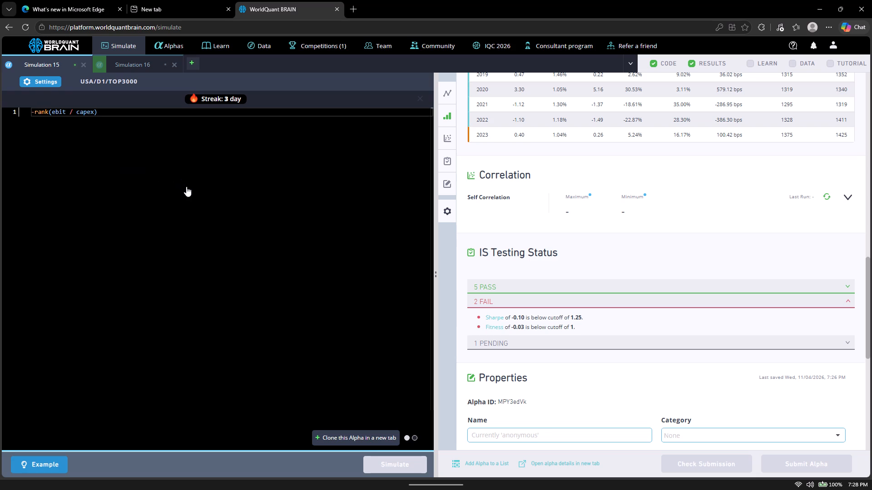
click(186, 187)
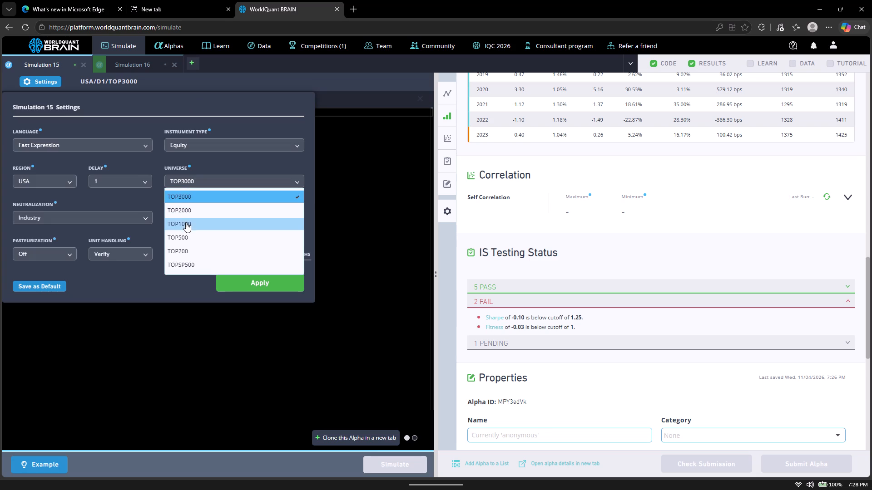
click(184, 263)
click(239, 288)
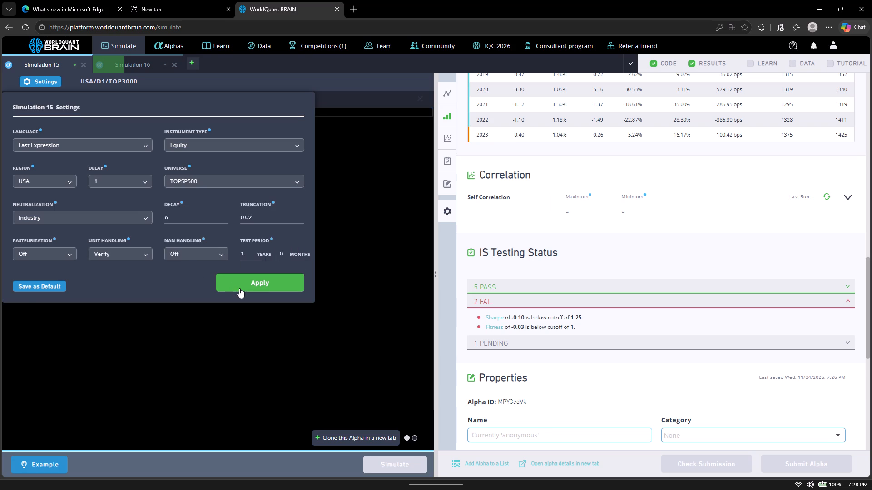
click(381, 471)
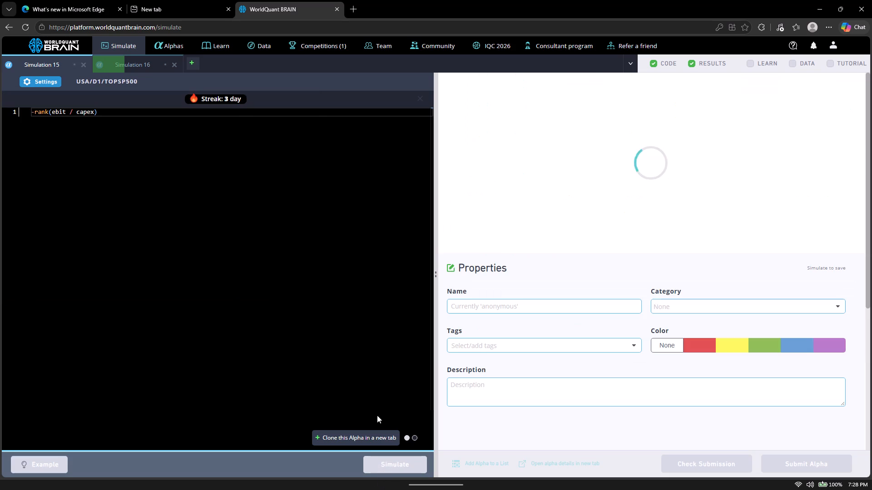
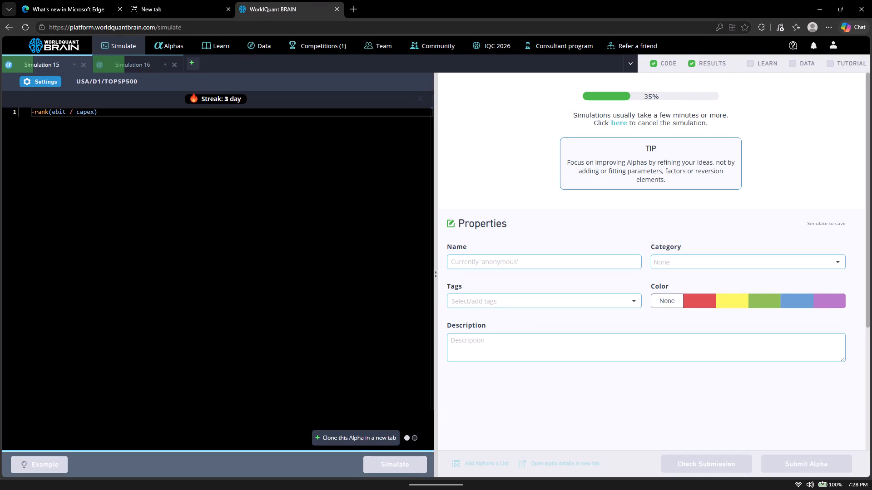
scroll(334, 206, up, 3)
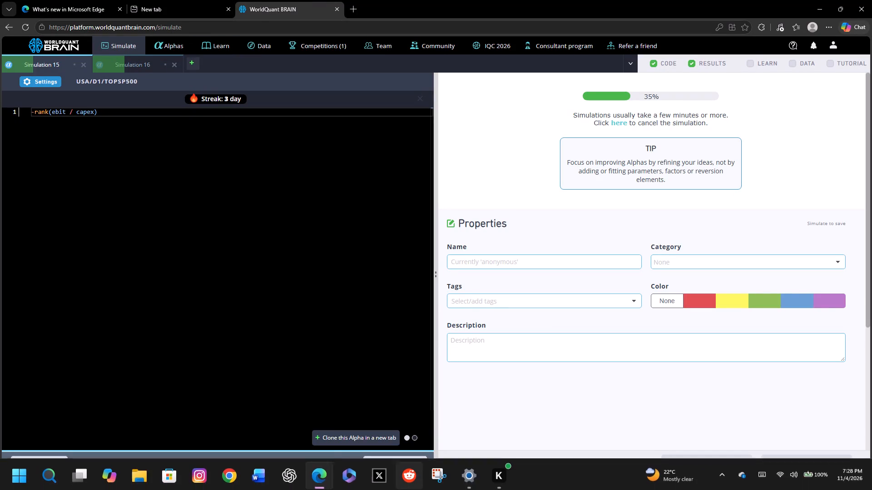
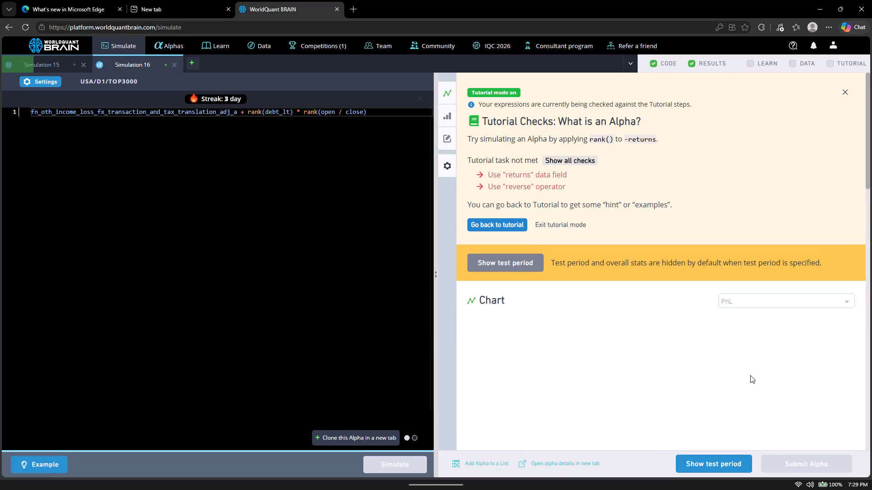
Show the test period results of Simulation 16 and expand its failed IS tests.
click(725, 463)
scroll(625, 303, down, 6)
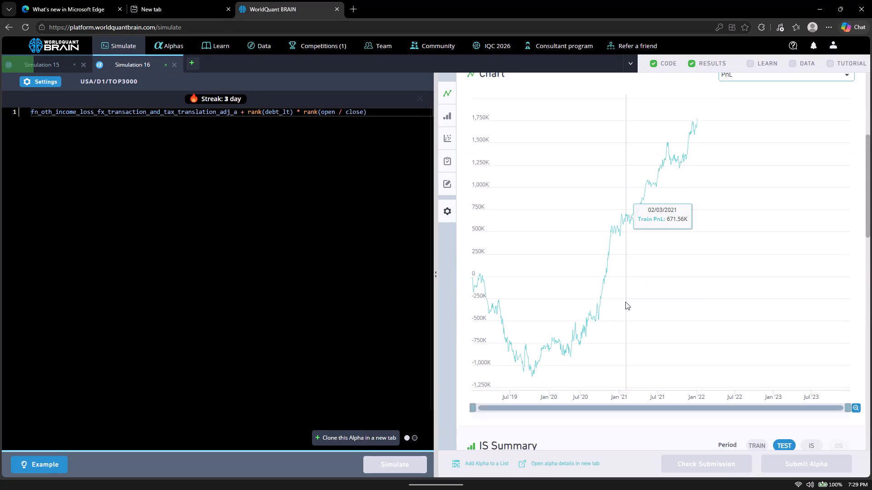
scroll(625, 302, down, 9)
click(518, 317)
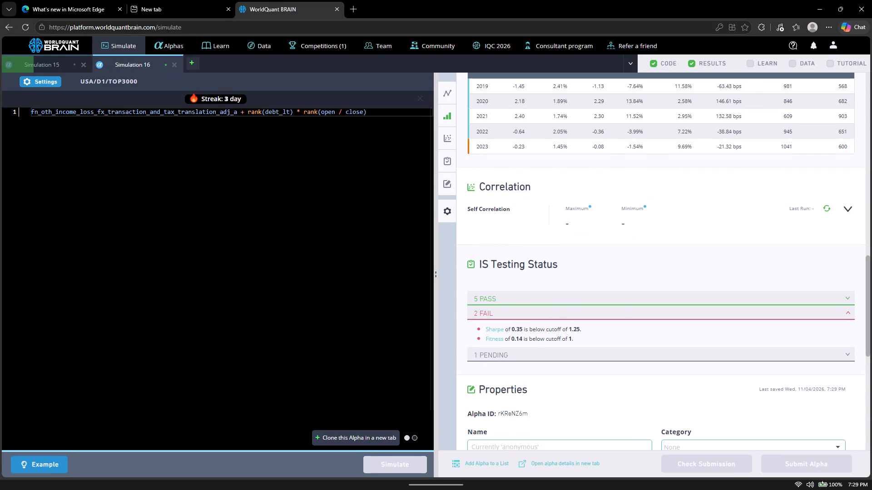
Set Simulation 16's neutralization to Sector, apply the settings and rerun the simulation.
click(54, 84)
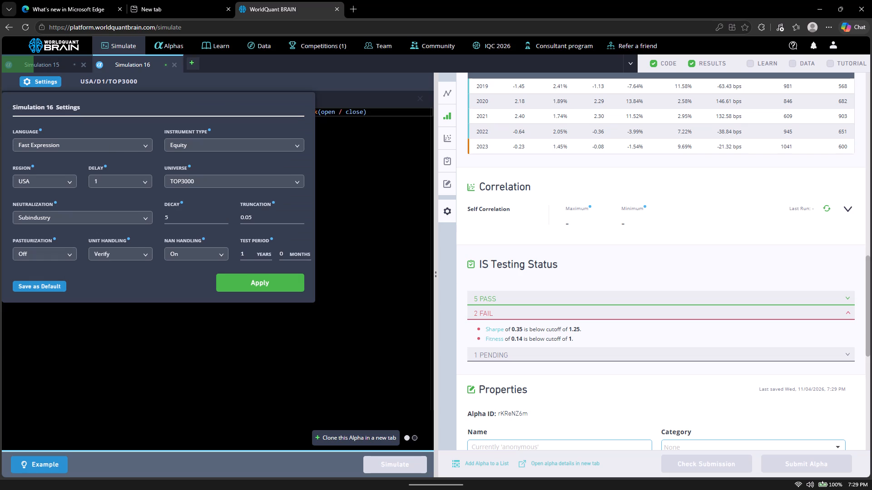
click(79, 218)
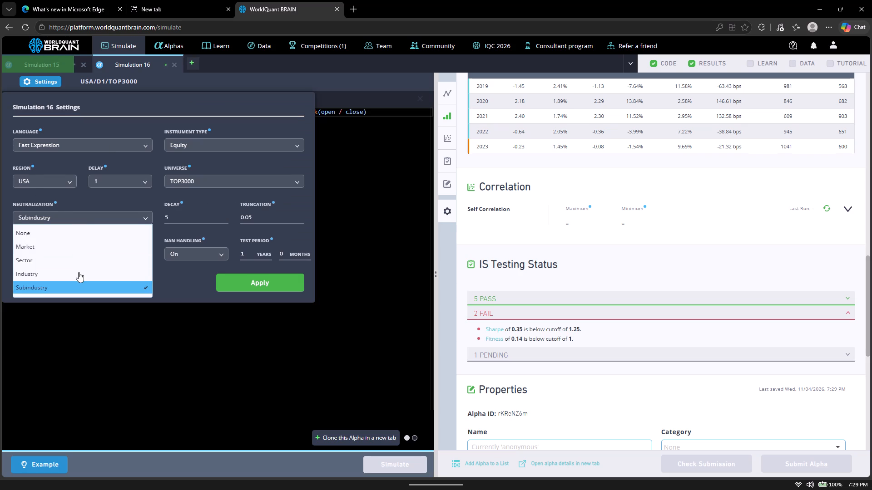
click(76, 261)
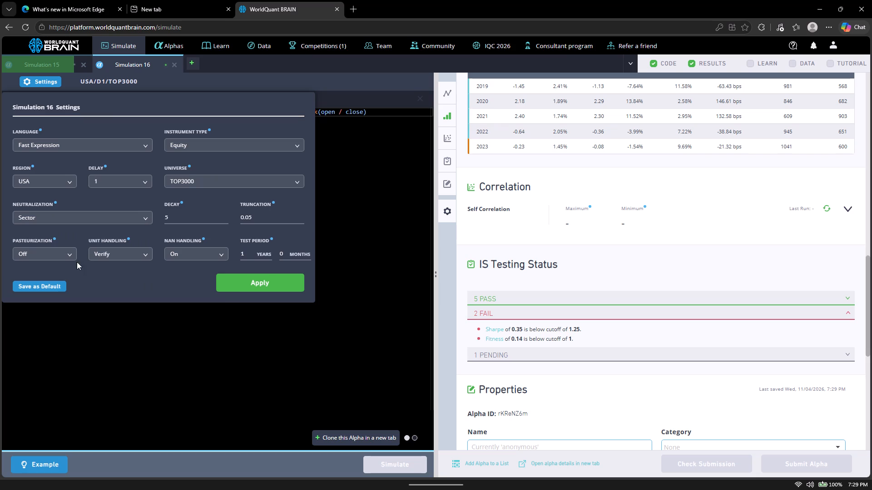
click(236, 290)
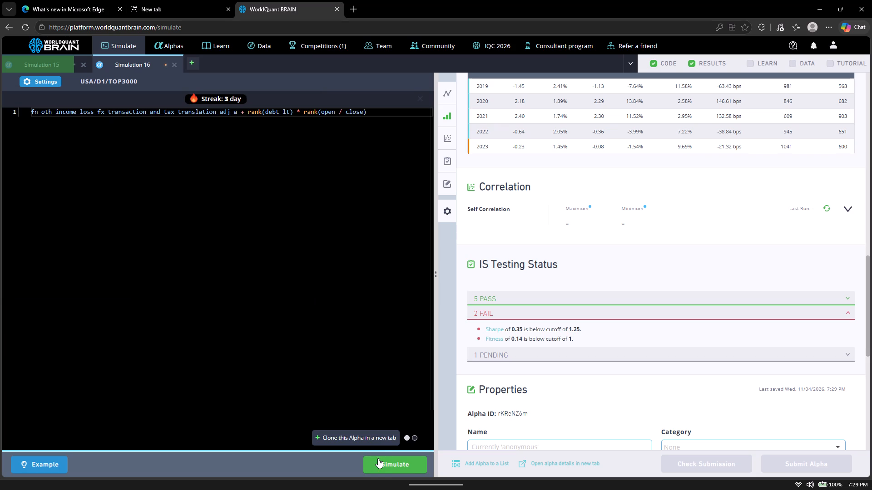
click(379, 462)
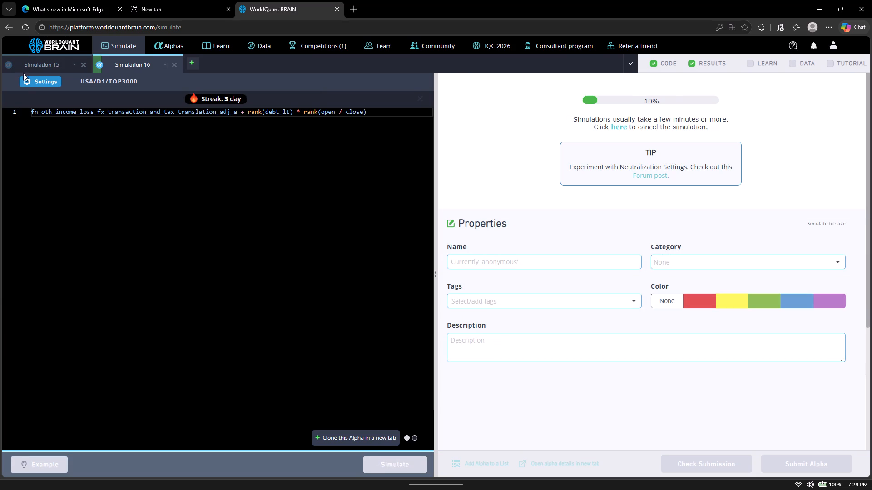
Open Simulation 15, show its test period results and expand its failed IS tests.
click(30, 67)
click(706, 470)
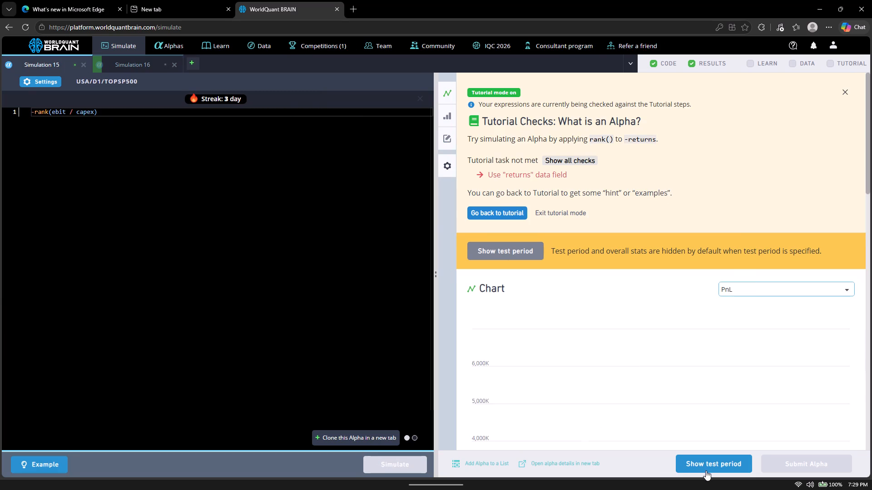
scroll(632, 369, down, 14)
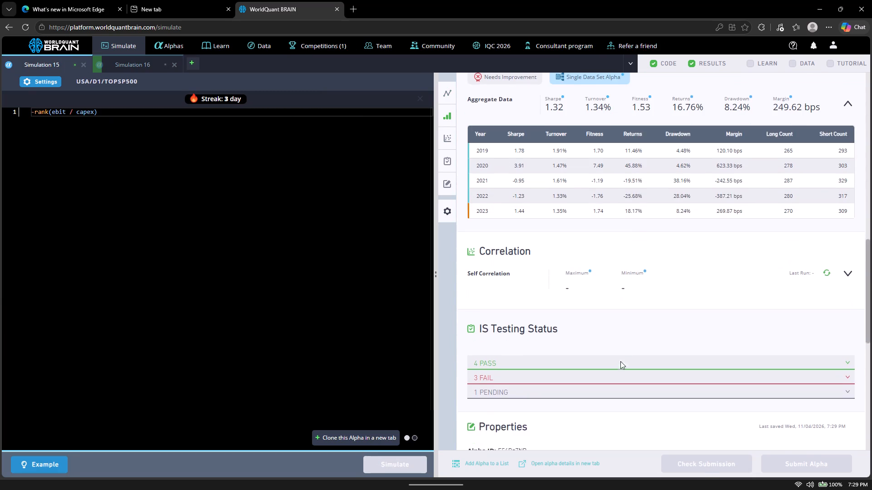
click(584, 347)
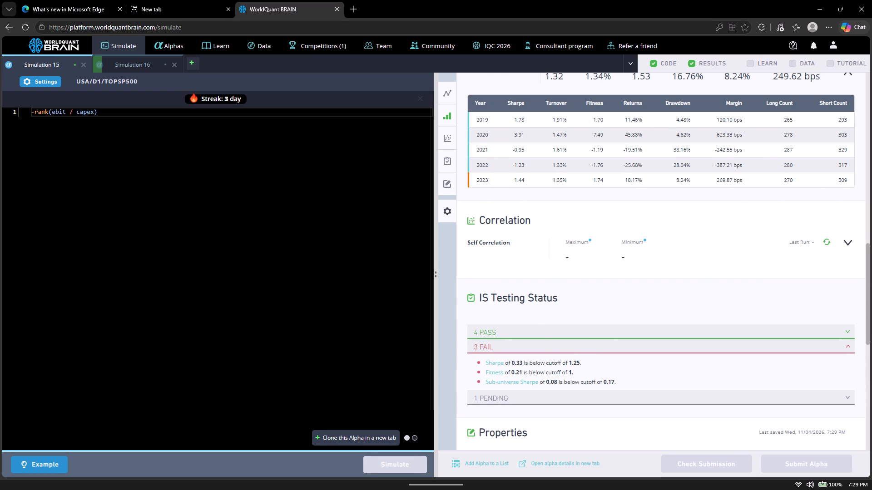
Change Simulation 15's universe to TOP3000 and apply the settings.
click(45, 80)
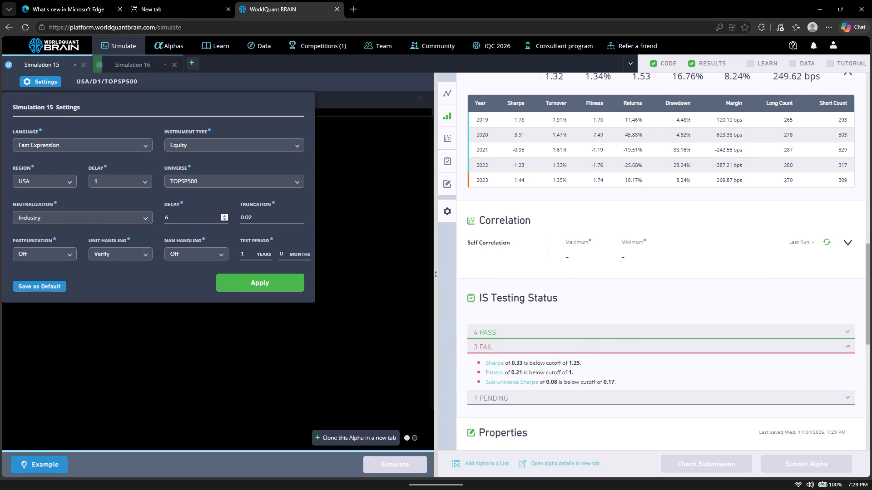
click(188, 181)
click(198, 200)
click(272, 295)
click(264, 283)
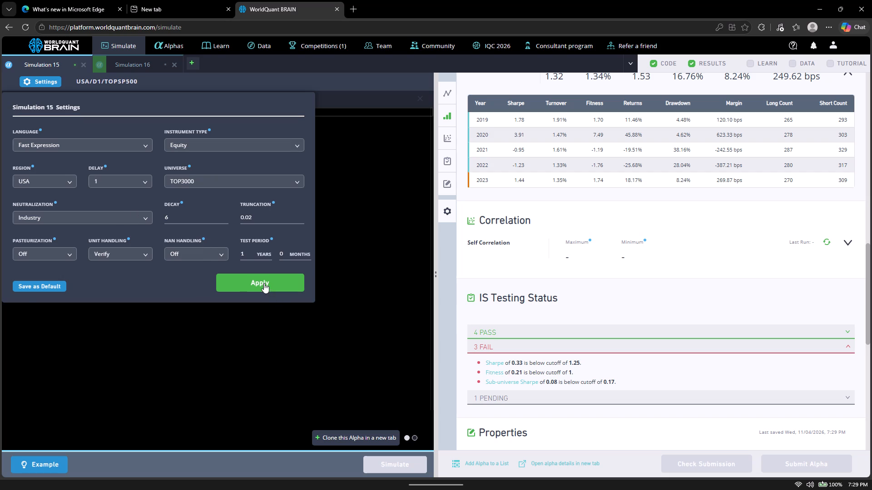
Copy "ebit / capex" from the Simulation 15 expression and search the data fields for it.
drag(50, 111, 64, 112)
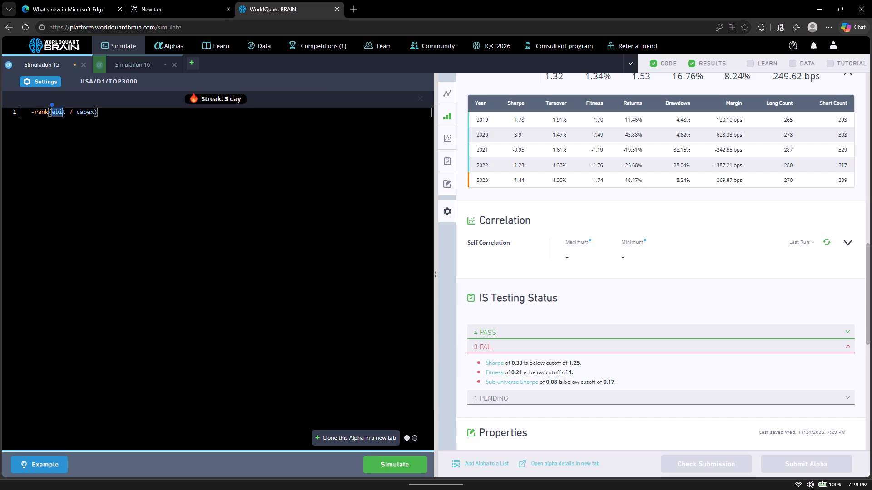
drag(64, 112, 93, 114)
right_click(88, 112)
click(111, 148)
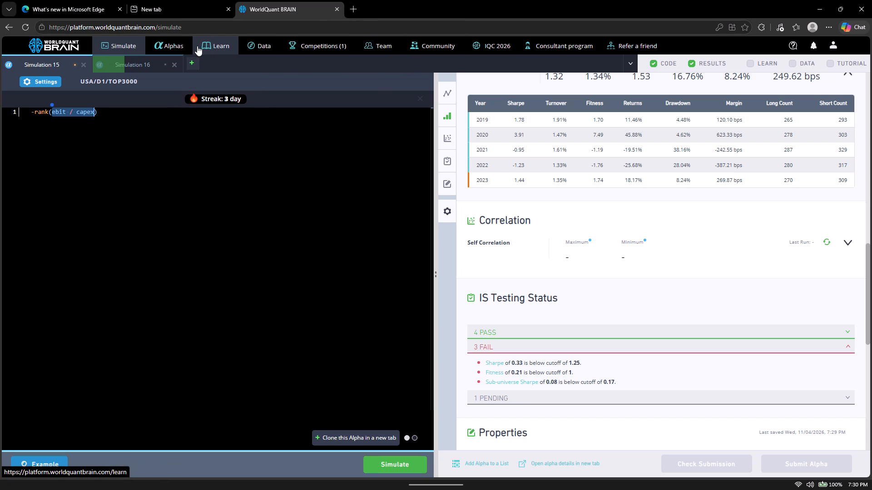
scroll(260, 63, up, 4)
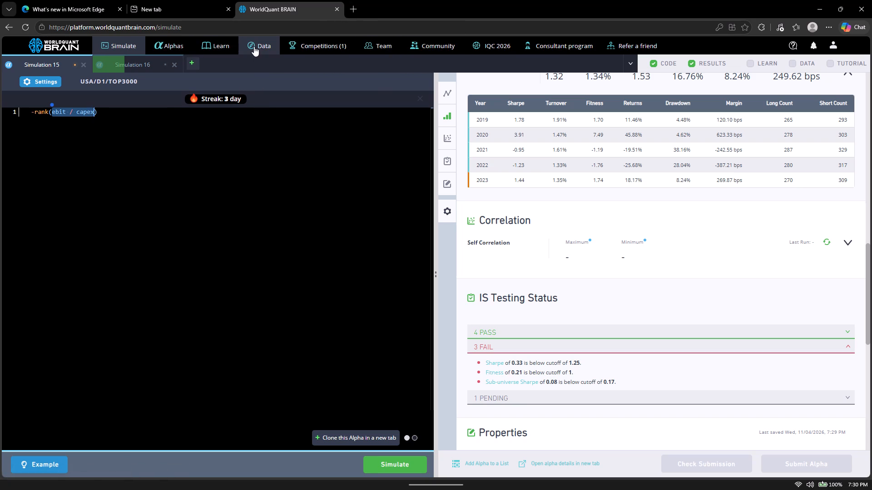
click(254, 46)
right_click(302, 190)
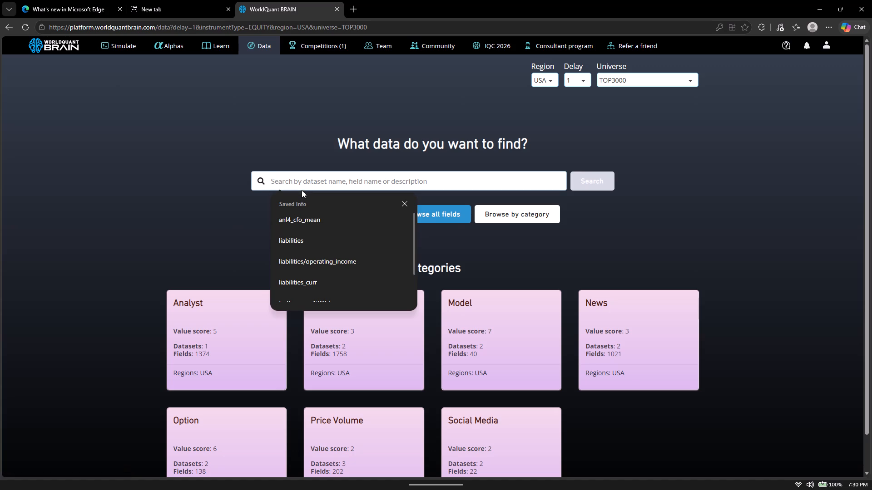
right_click(299, 180)
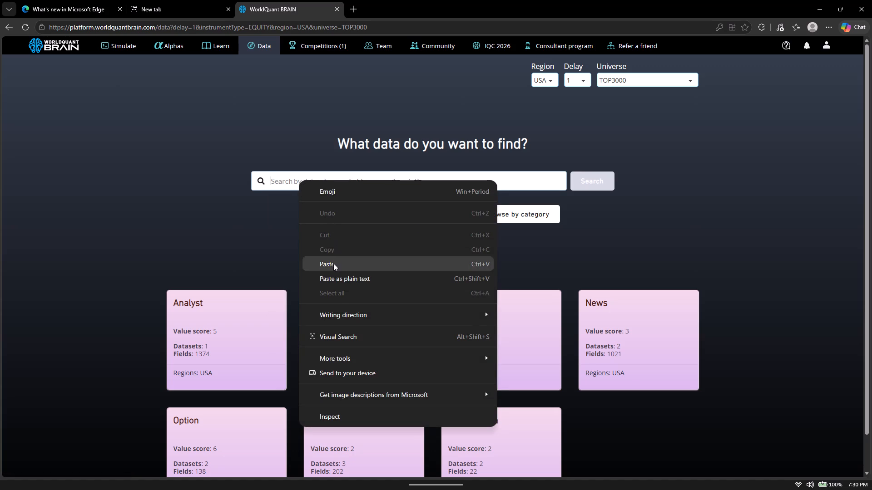
click(333, 263)
click(594, 184)
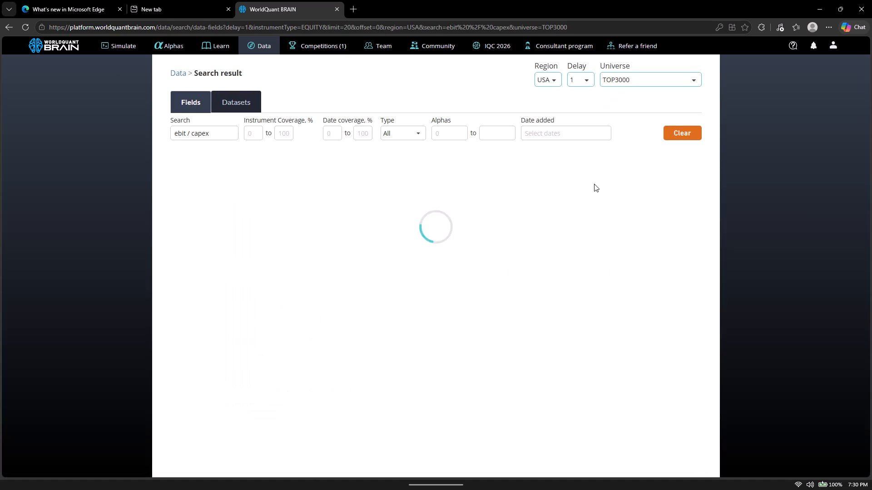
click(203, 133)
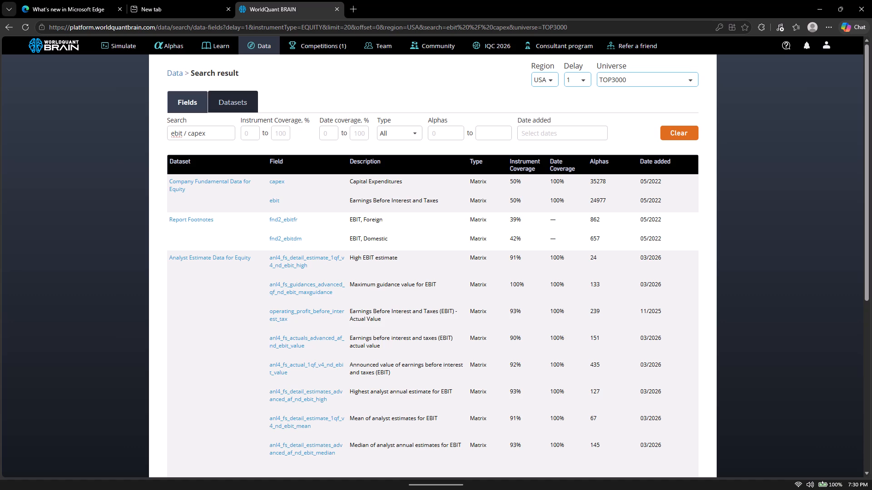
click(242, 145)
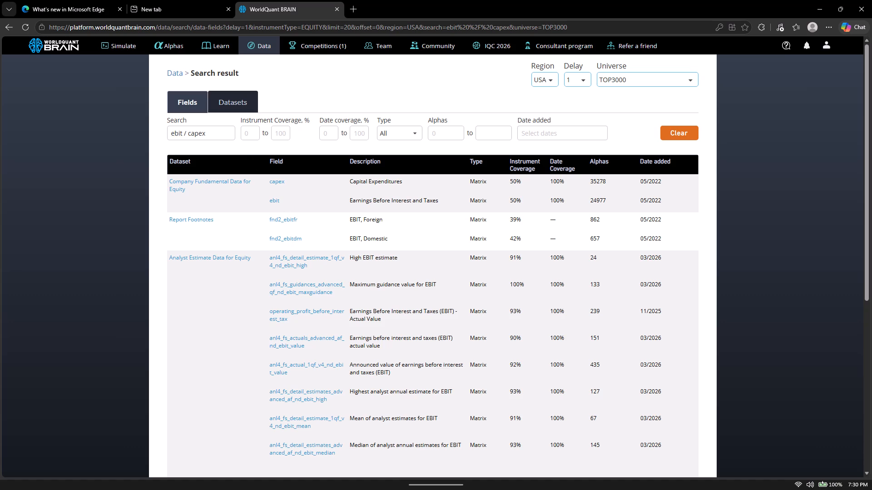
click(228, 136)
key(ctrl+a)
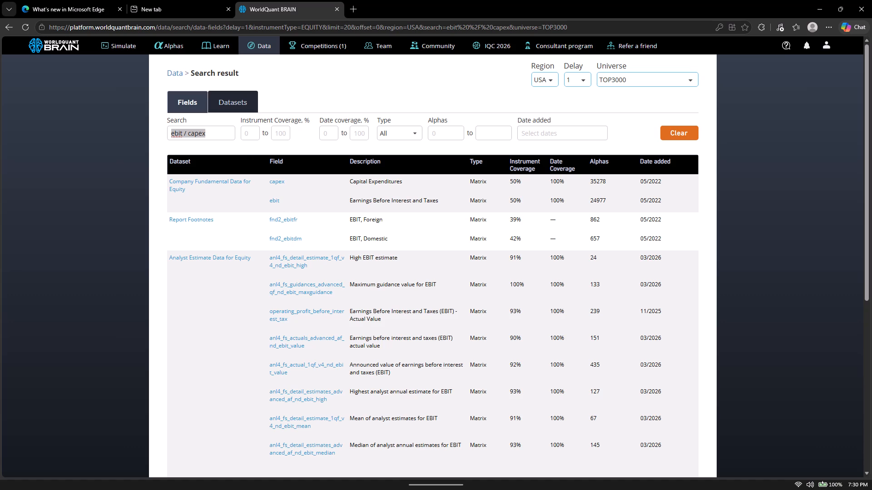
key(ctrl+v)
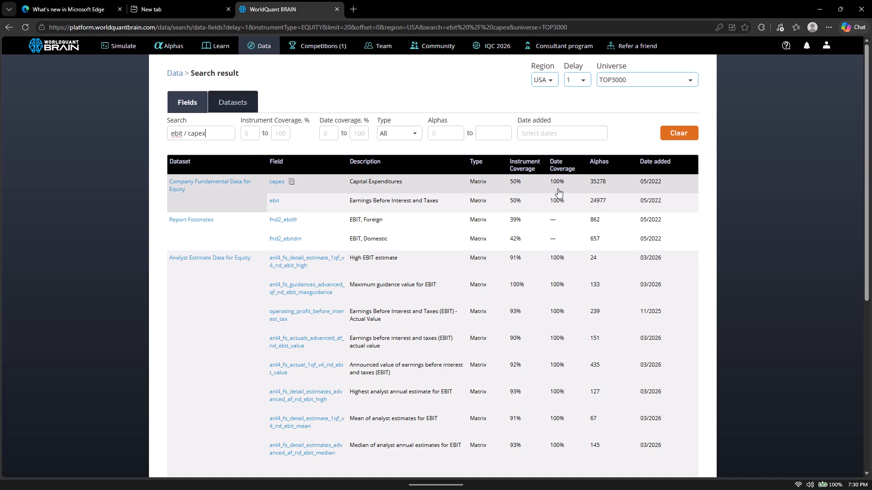
Copy the capex field name from the search results and replace "ebit / capex" with it inside Simulation 15's rank expression.
click(290, 181)
click(120, 50)
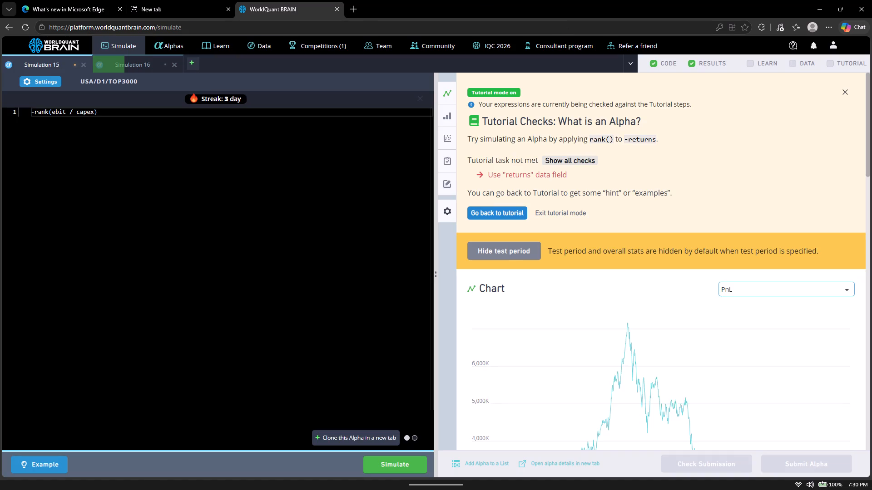
drag(50, 111, 63, 113)
drag(63, 113, 93, 114)
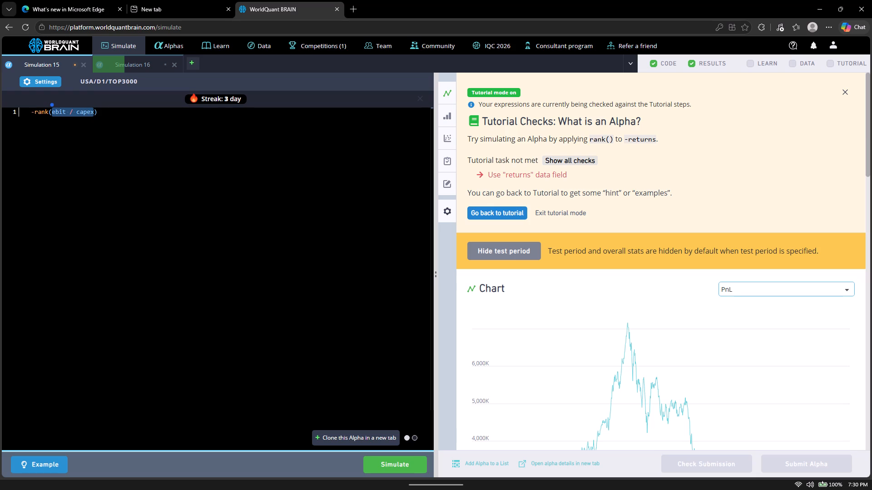
right_click(87, 114)
click(111, 162)
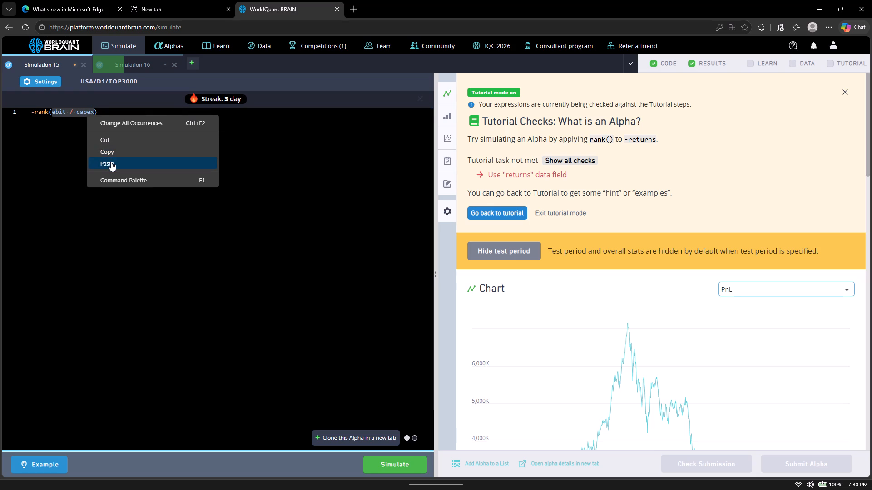
Set Simulation 15's neutralization to Sector, apply the settings and run the simulation of -rank(capex).
click(45, 79)
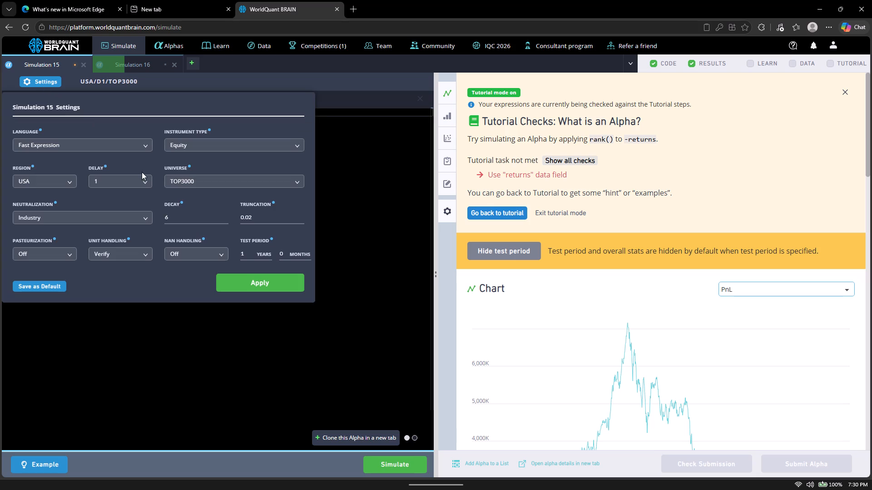
click(128, 217)
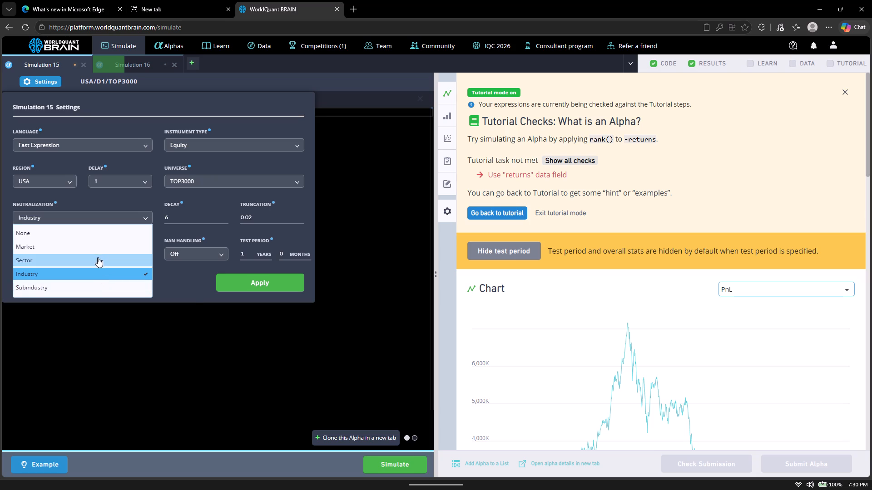
click(66, 256)
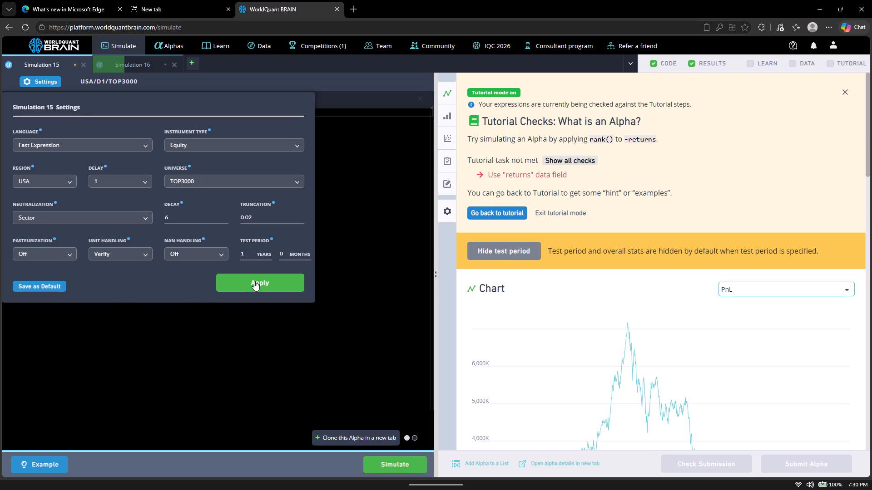
click(254, 281)
click(396, 473)
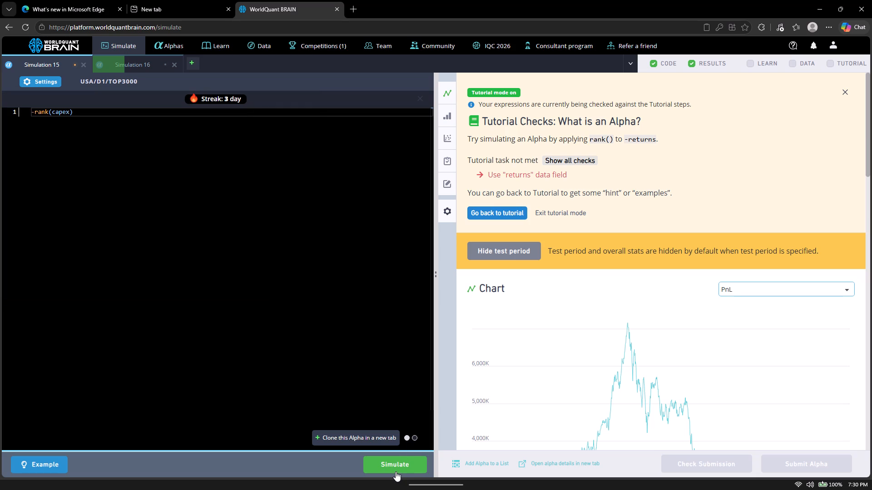
click(396, 470)
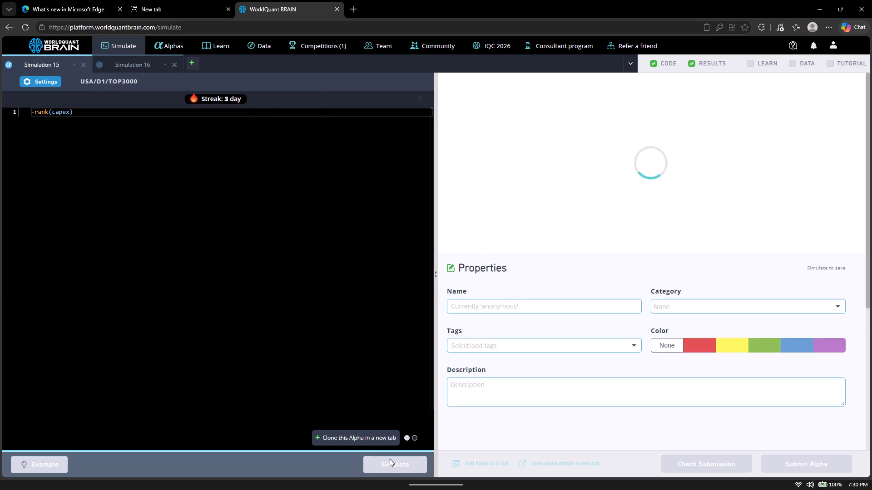
Reveal the test period in Simulation 16's results and expand the failed checks under IS Testing Status.
click(125, 61)
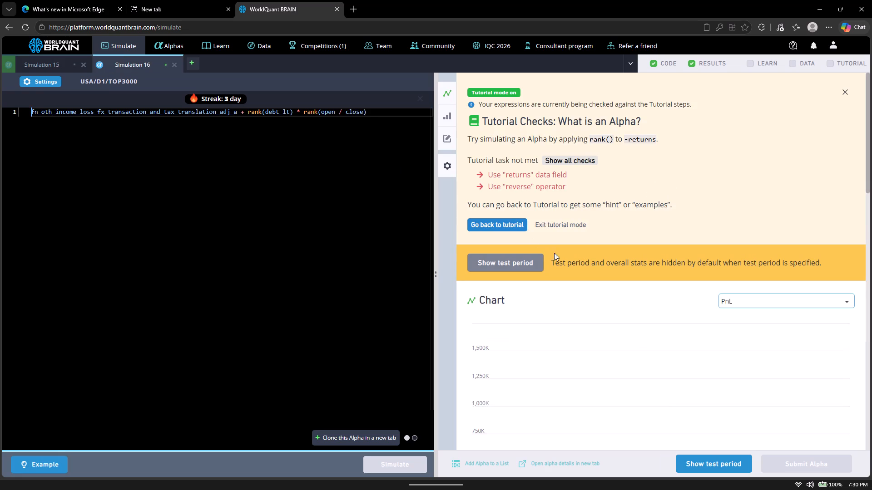
click(707, 470)
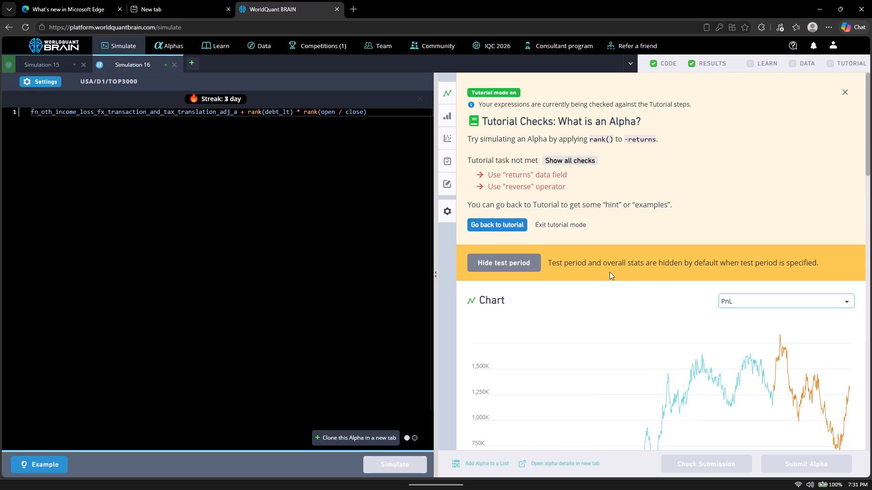
scroll(609, 268, down, 14)
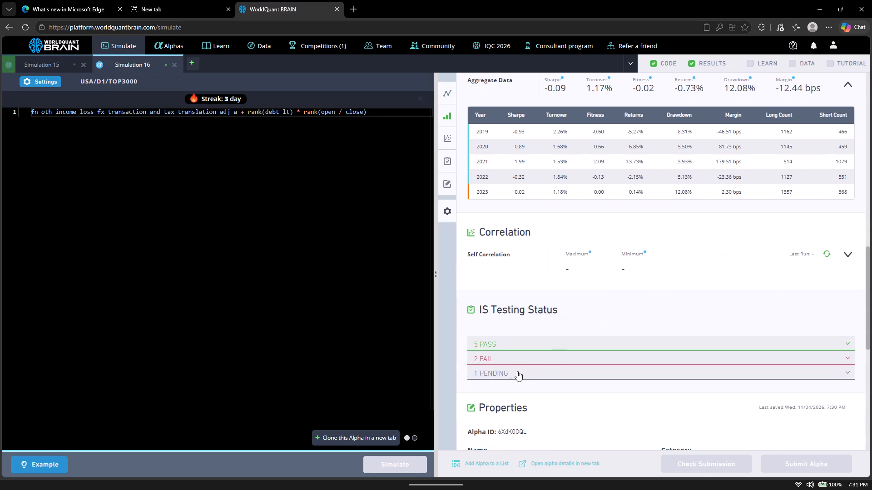
click(512, 361)
scroll(522, 348, down, 2)
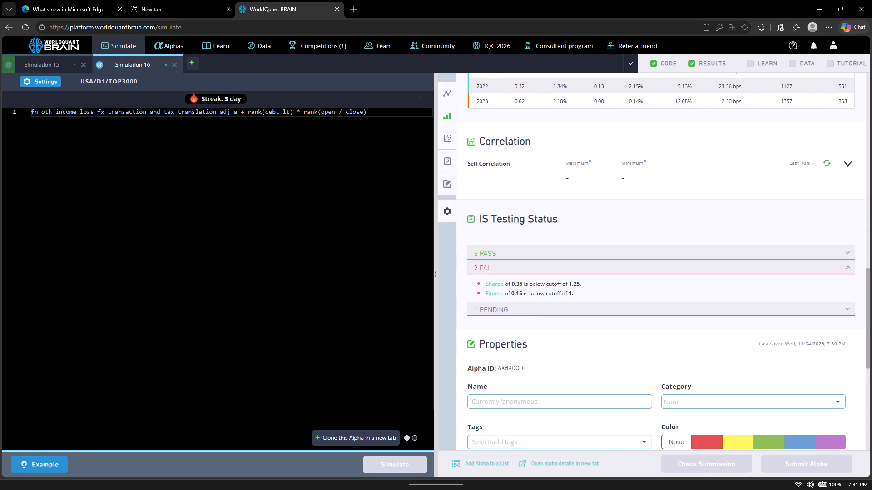
Set Simulation 16's neutralization to Market, apply the settings and rerun the simulation.
click(48, 79)
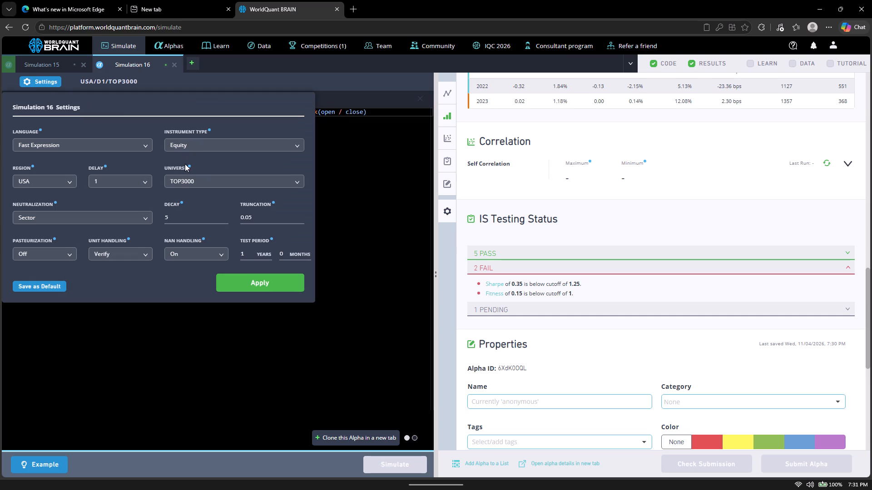
click(96, 211)
click(93, 220)
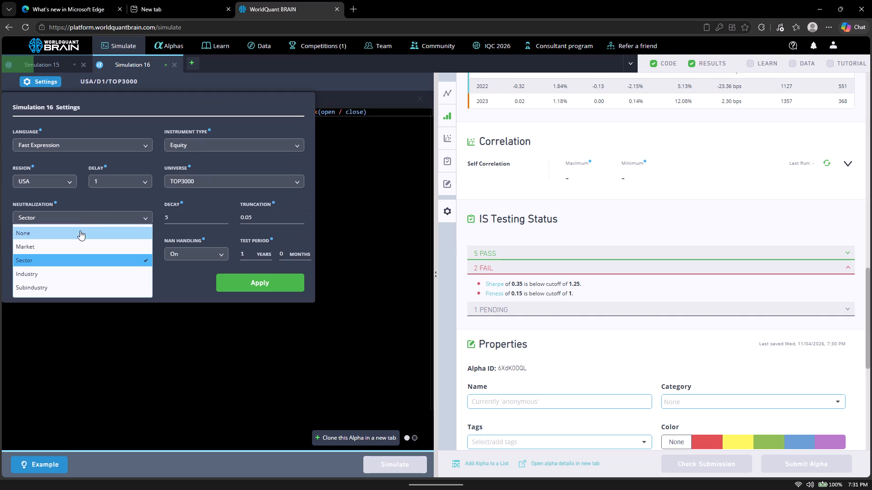
click(72, 245)
click(248, 284)
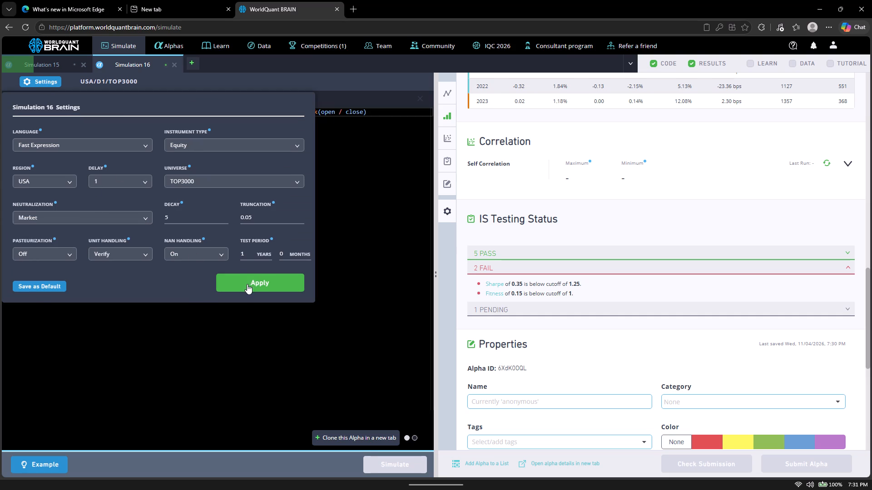
click(378, 464)
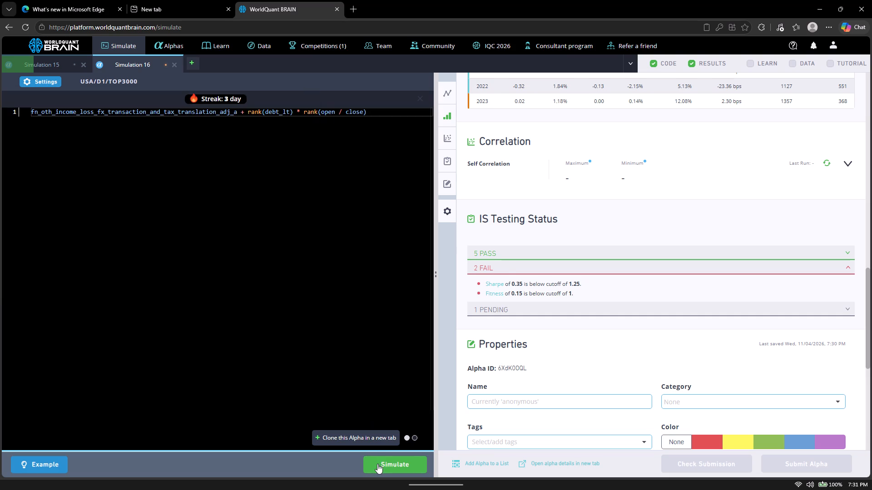
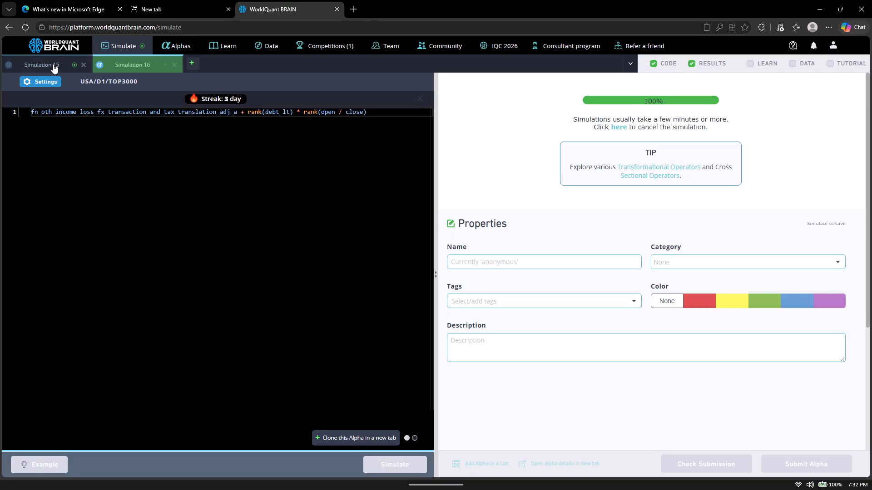
Reveal the test period in Simulation 15's results and expand the failed checks under IS Testing Status.
click(53, 65)
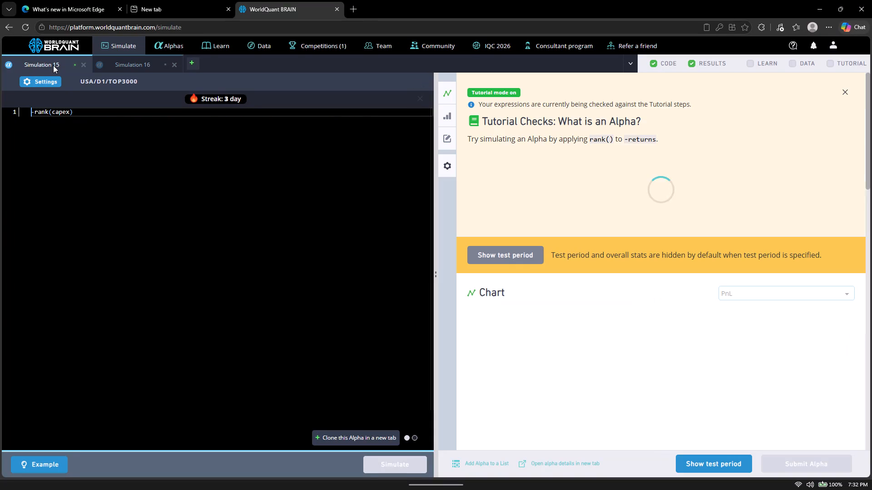
click(722, 465)
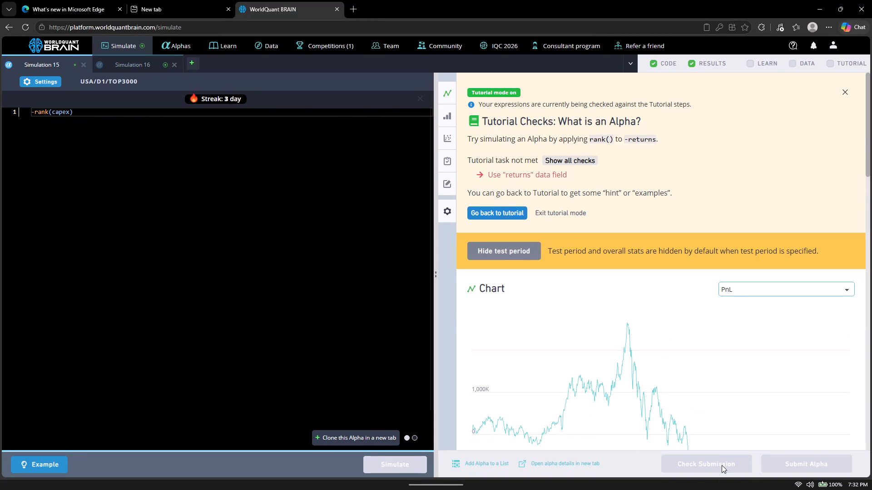
scroll(641, 347, down, 17)
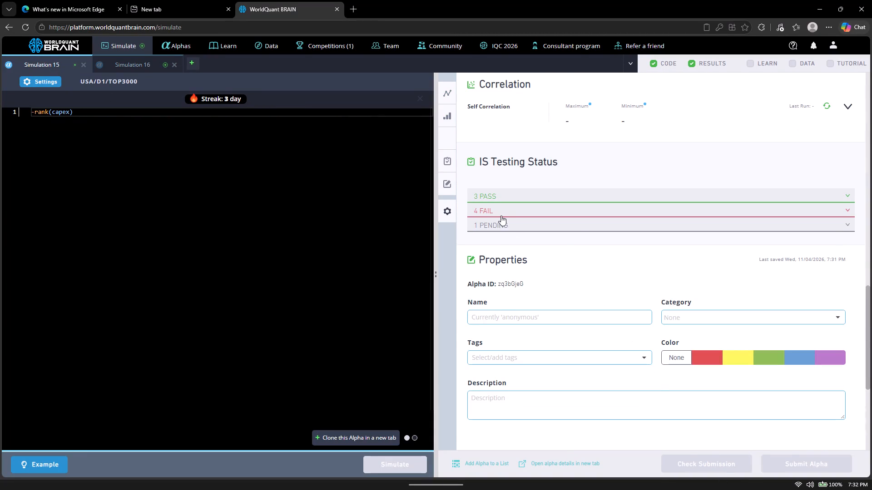
click(501, 216)
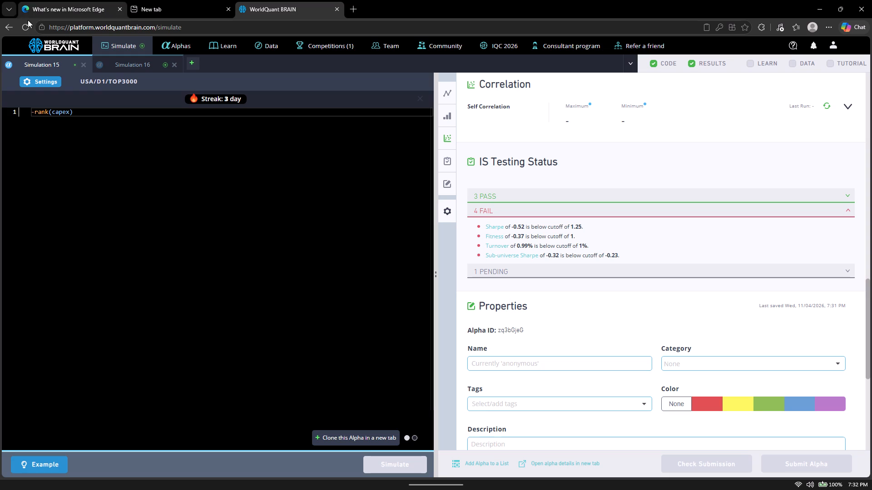
Set Simulation 15's neutralization to Subindustry and universe to TOP2000, apply the settings and rerun the simulation.
click(37, 83)
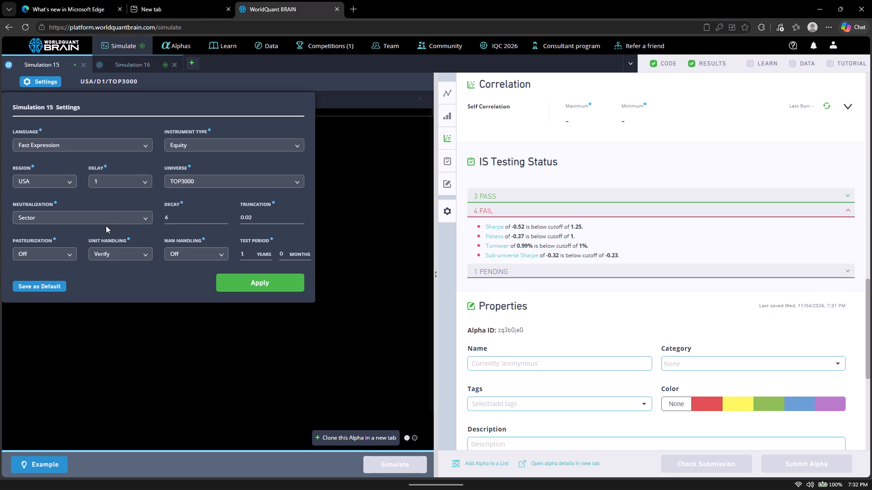
click(104, 217)
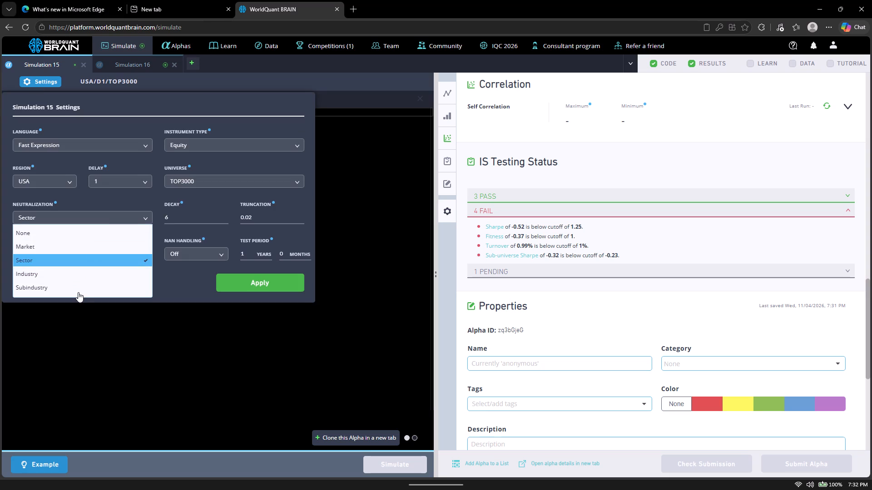
click(78, 292)
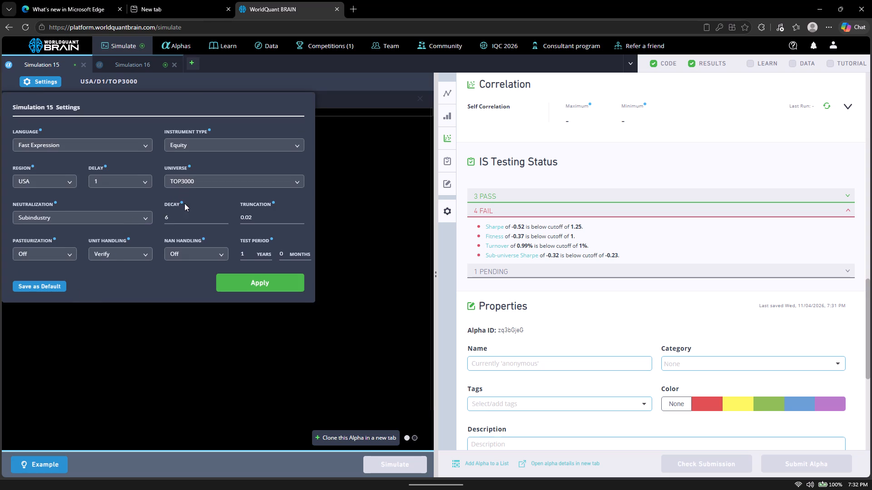
click(187, 184)
click(181, 215)
click(228, 278)
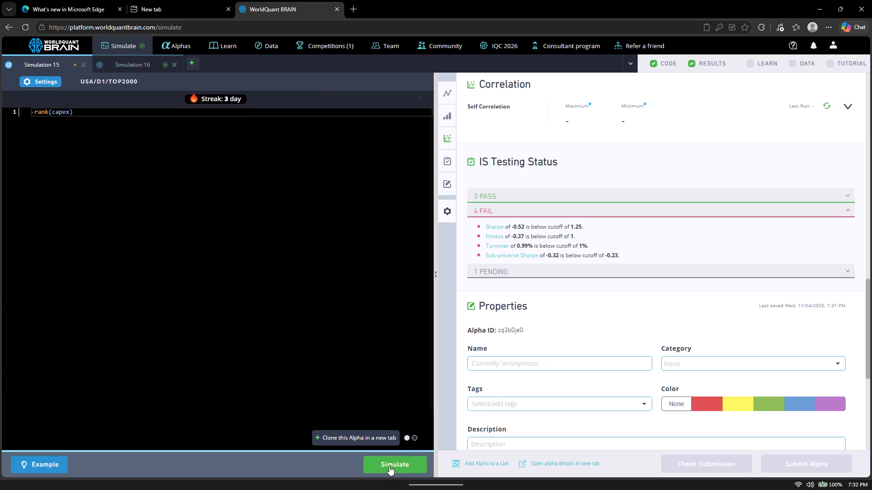
click(389, 465)
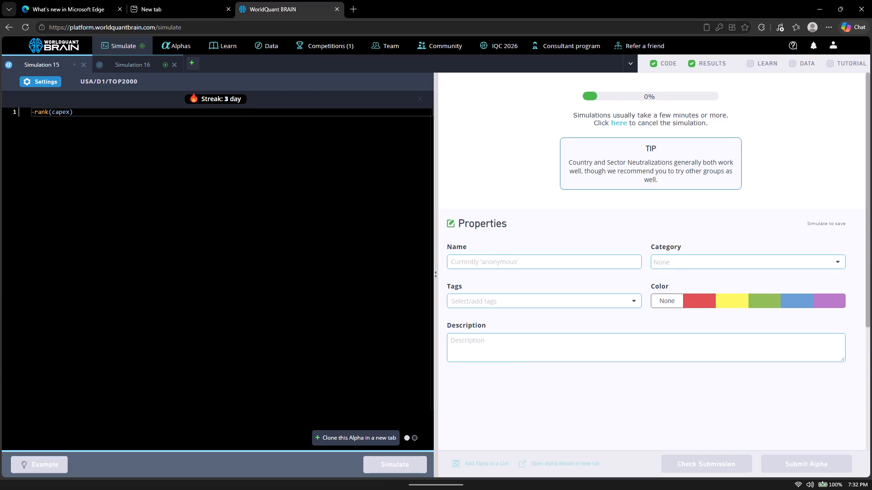
Reveal the test period in Simulation 16's new results and expand the failed checks under IS Testing Status.
click(121, 61)
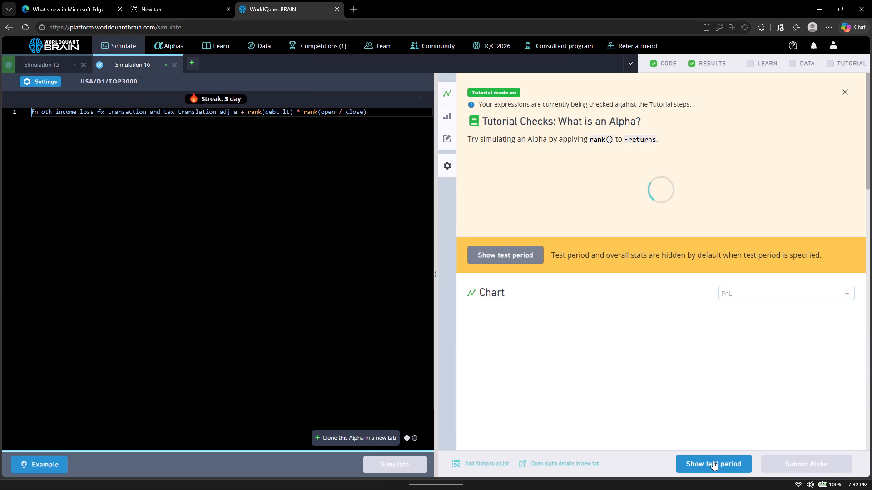
click(708, 465)
scroll(519, 274, down, 15)
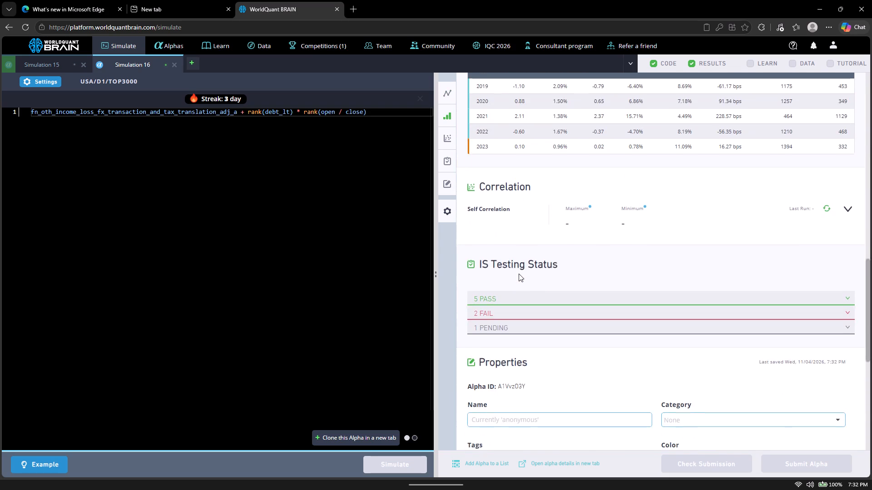
scroll(519, 274, down, 1)
click(513, 269)
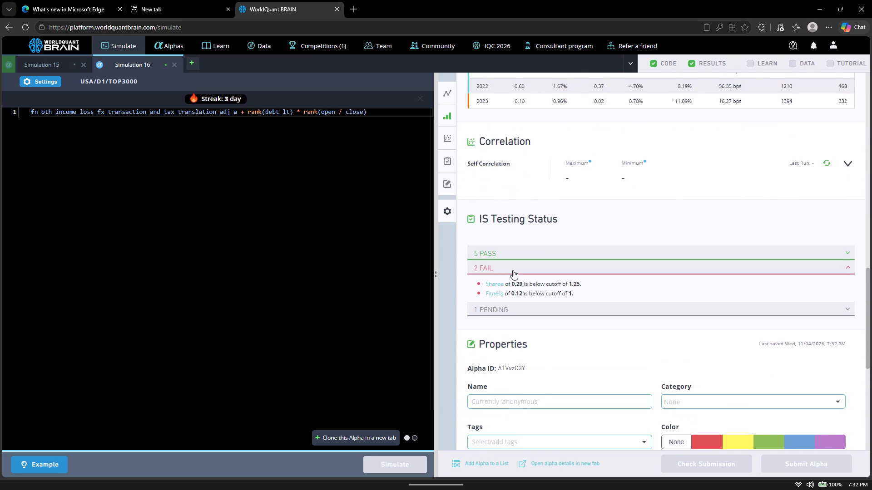